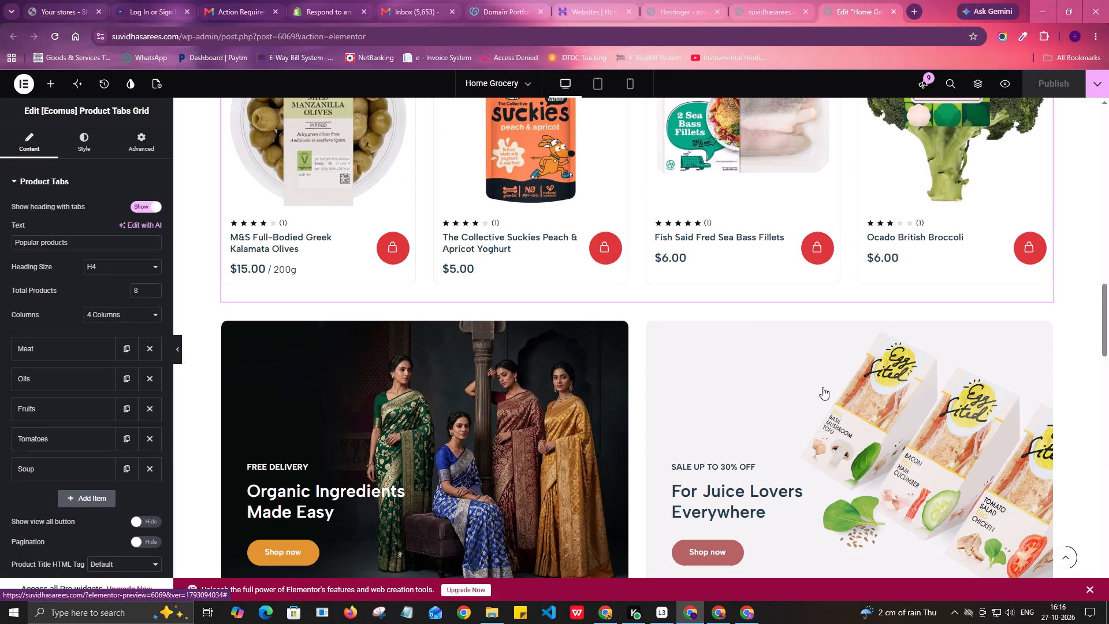
scroll(823, 387, up, 14)
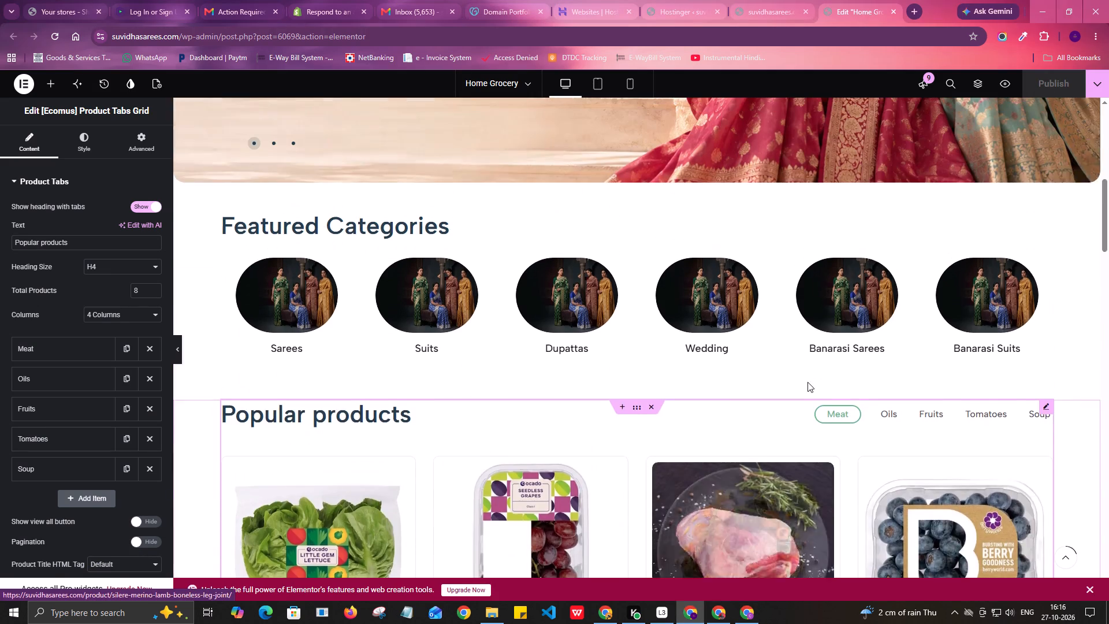
scroll(587, 351, down, 1)
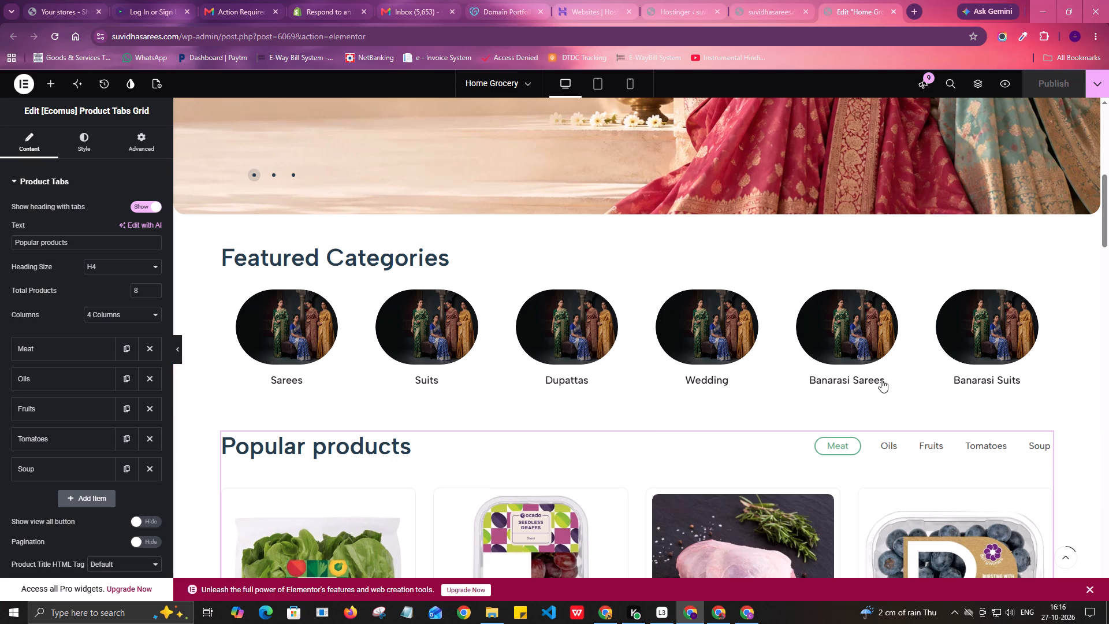
click(1042, 253)
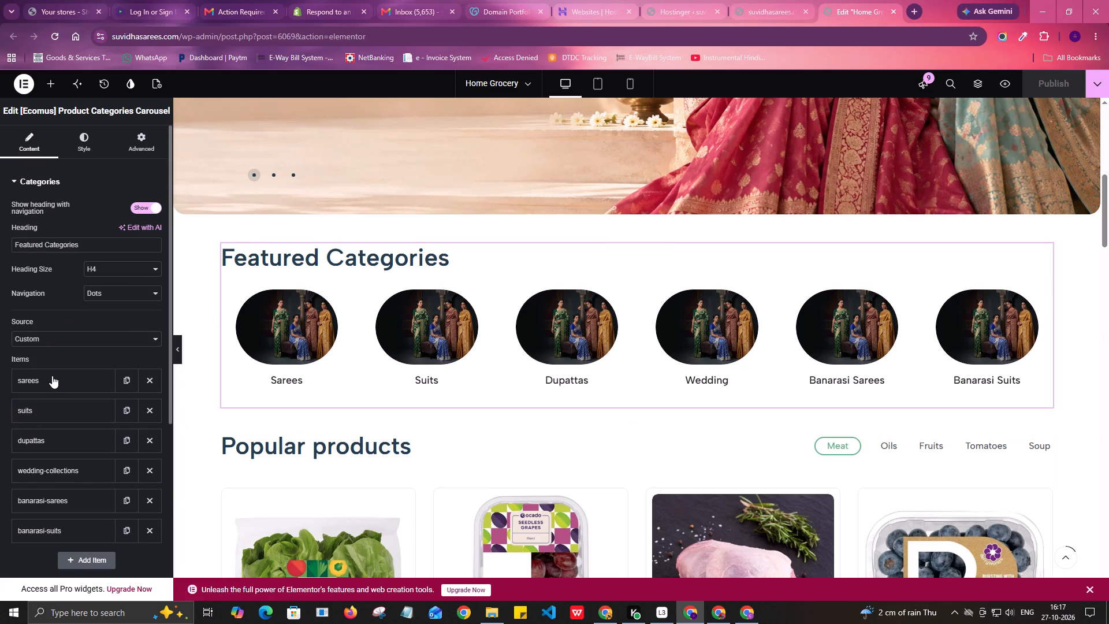
For the sarees category item's image, upload the five newest Magnific collection thumbnails from the Downloads folder to the media library.
click(52, 376)
click(88, 448)
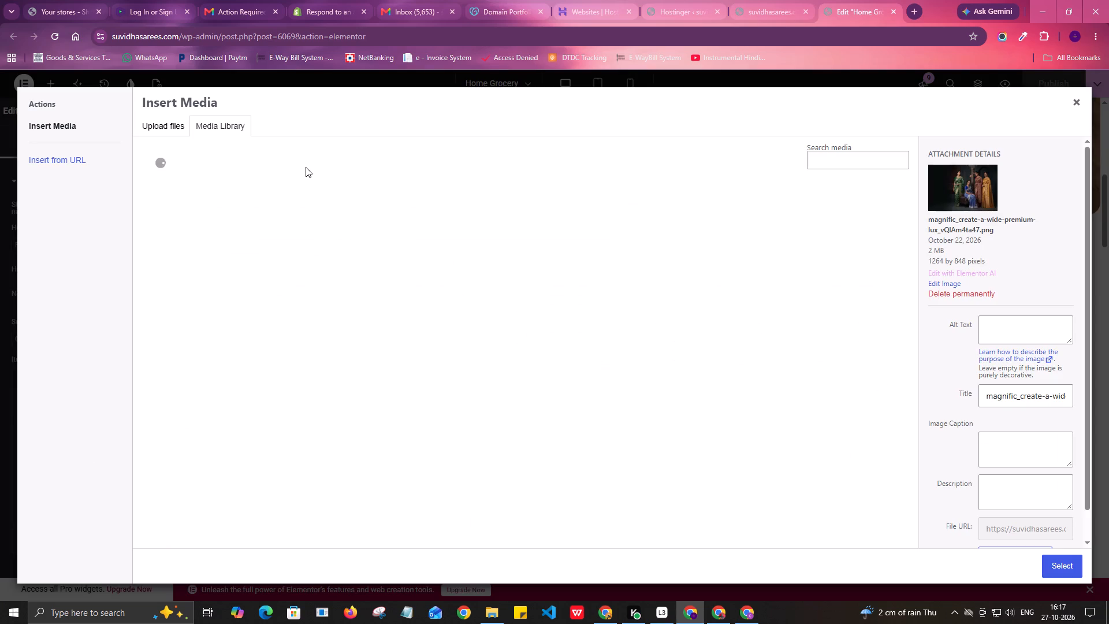
click(166, 125)
click(589, 310)
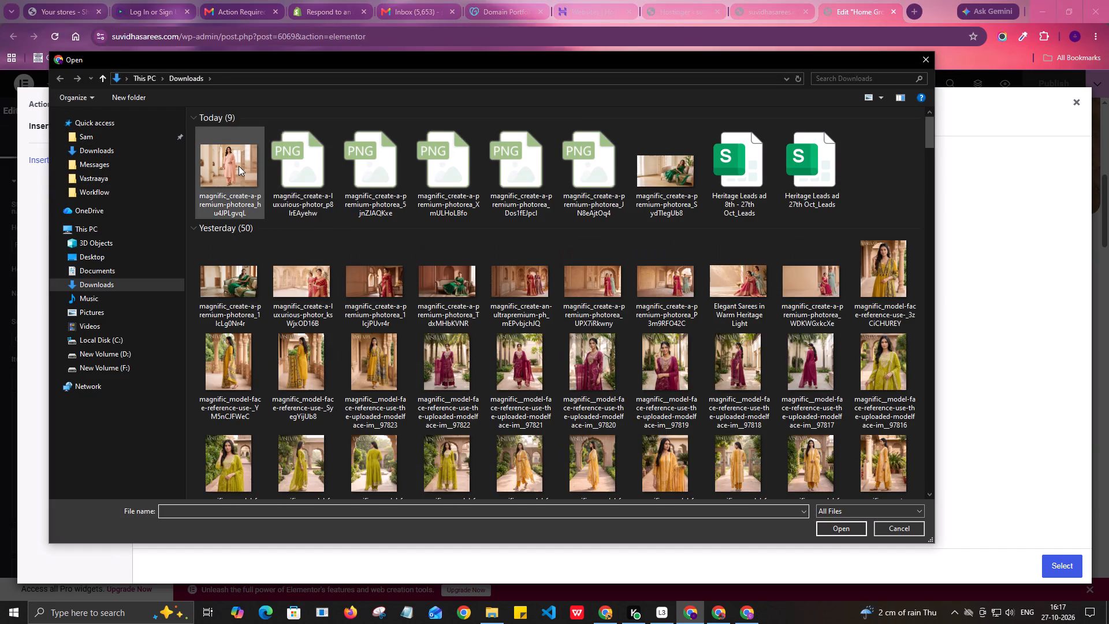
click(239, 166)
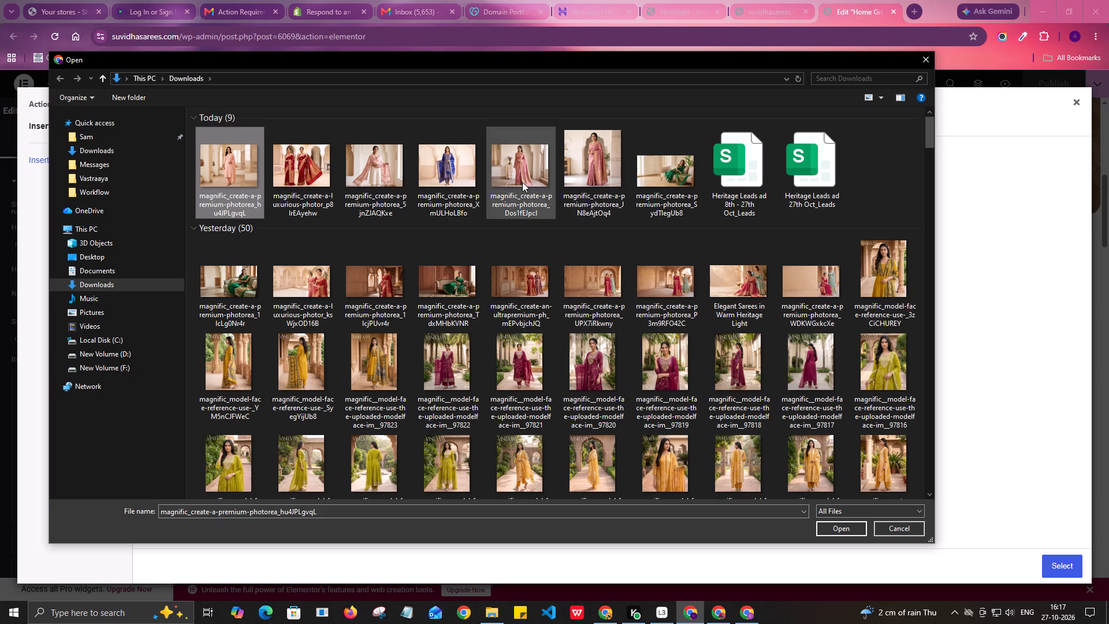
shift+click(522, 182)
key(Return)
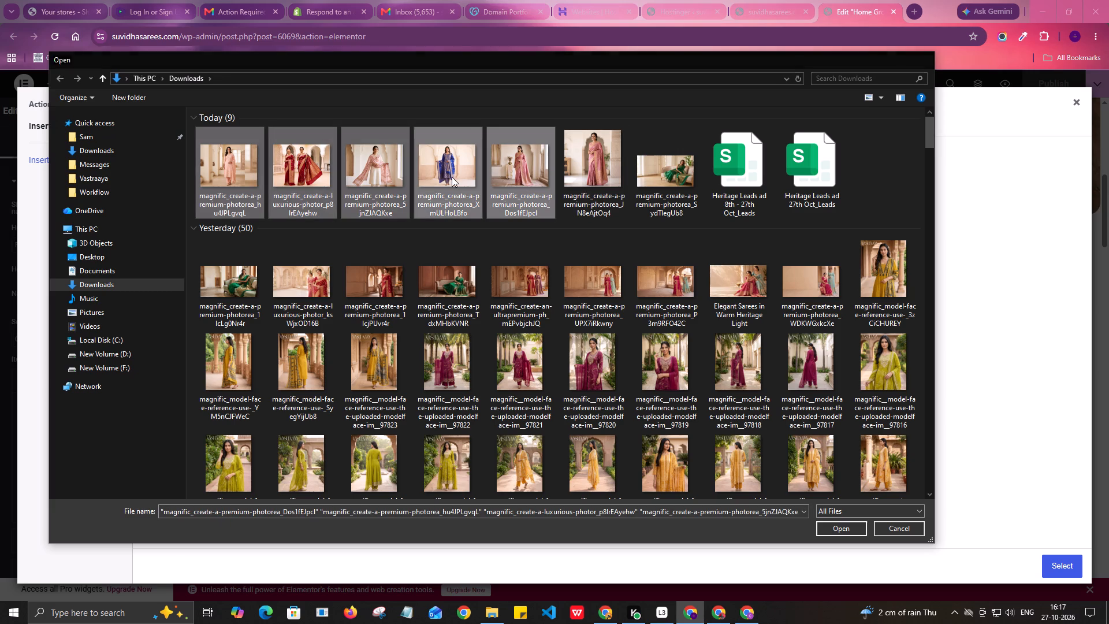
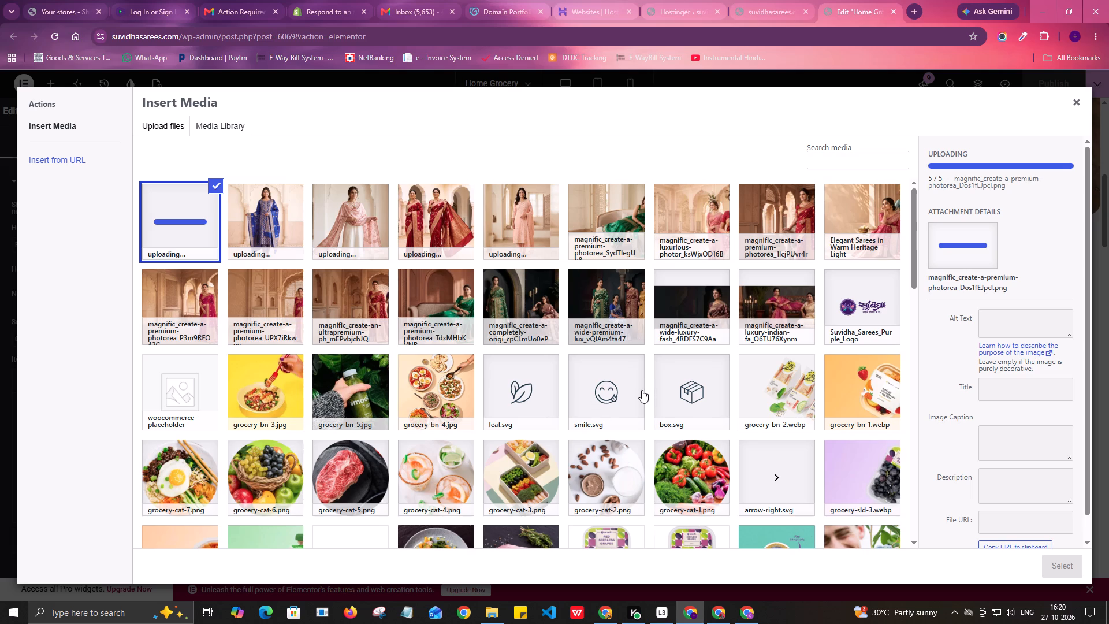
Set the sarees category item's image to the newly uploaded thumbnail of a model in a pink saree.
click(516, 209)
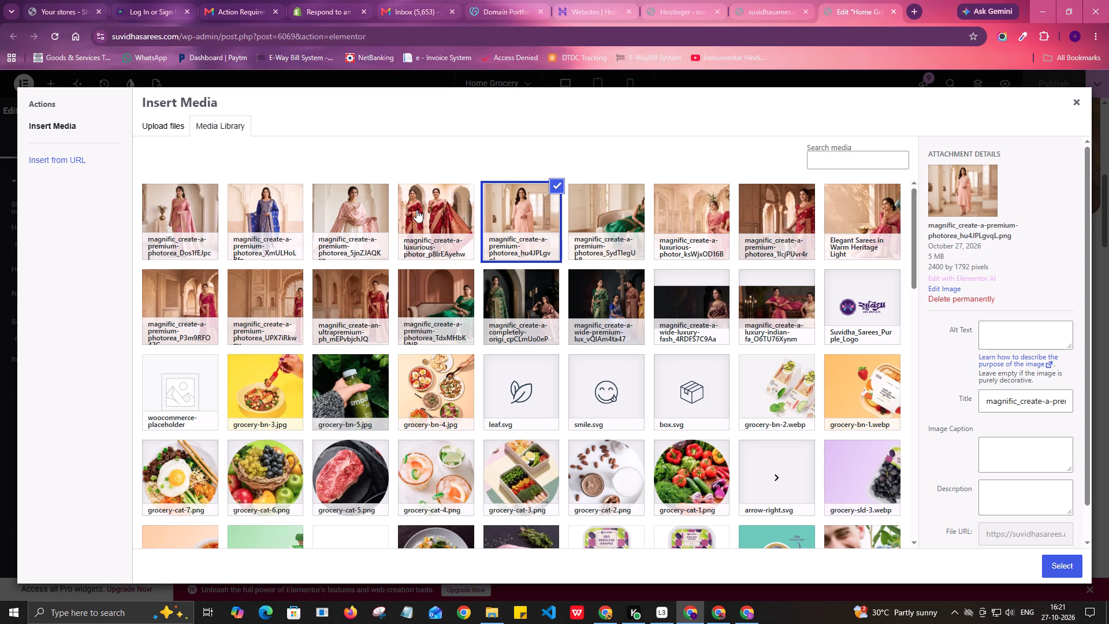
click(1074, 101)
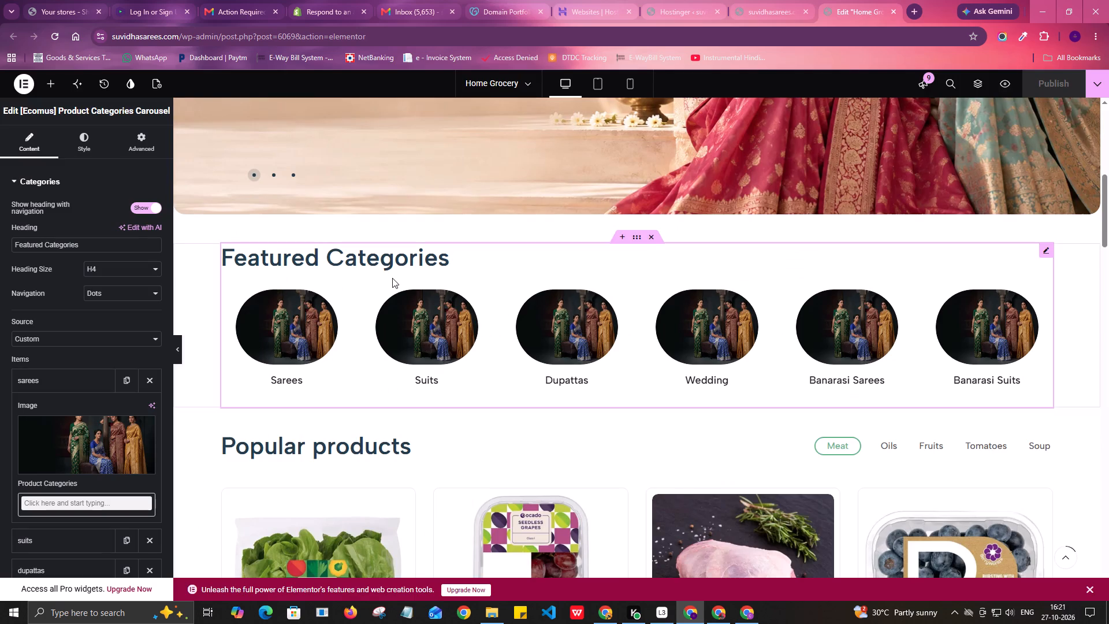
click(91, 443)
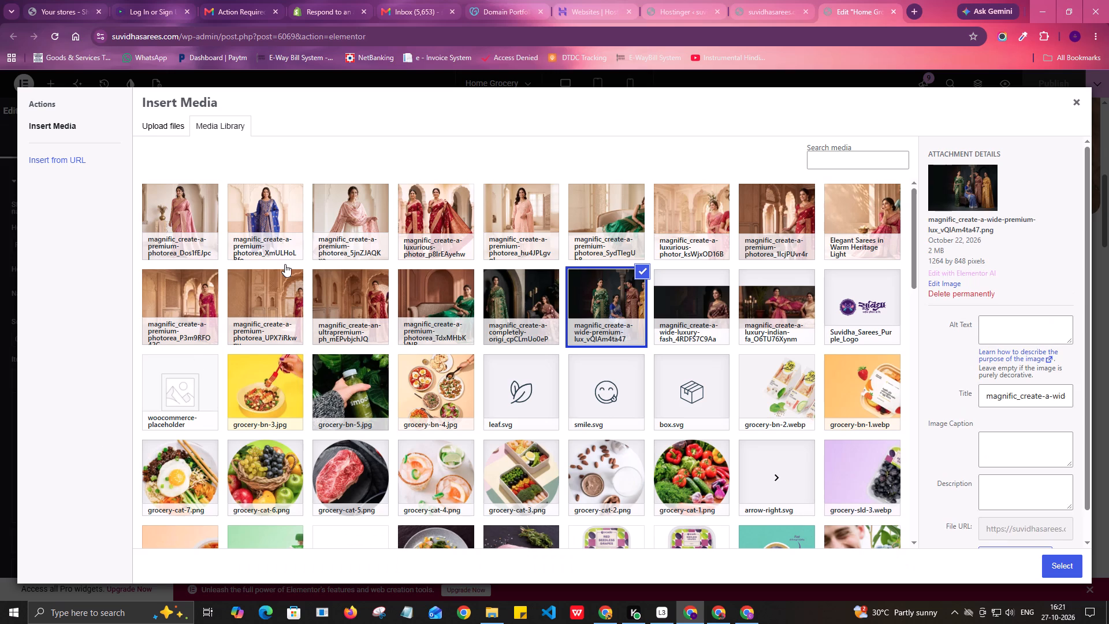
click(169, 211)
click(1052, 563)
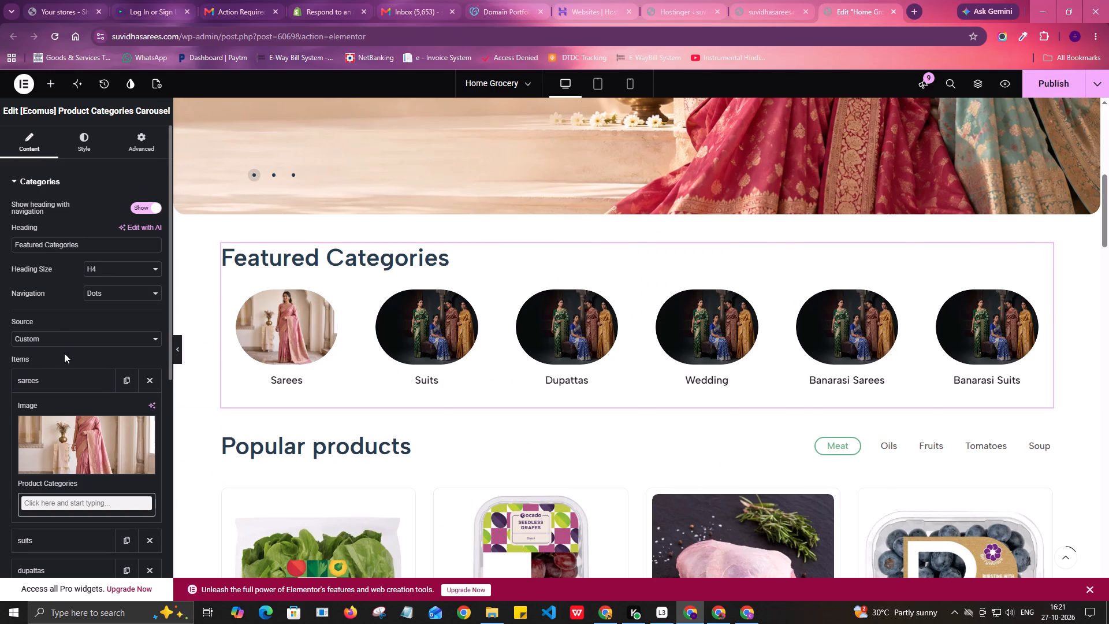
click(46, 384)
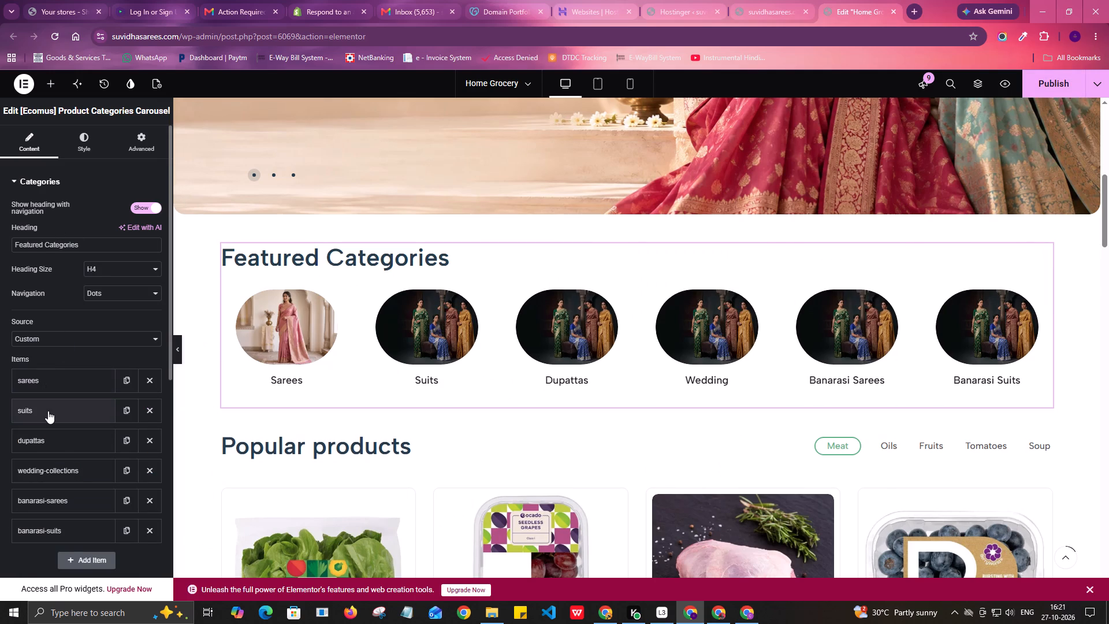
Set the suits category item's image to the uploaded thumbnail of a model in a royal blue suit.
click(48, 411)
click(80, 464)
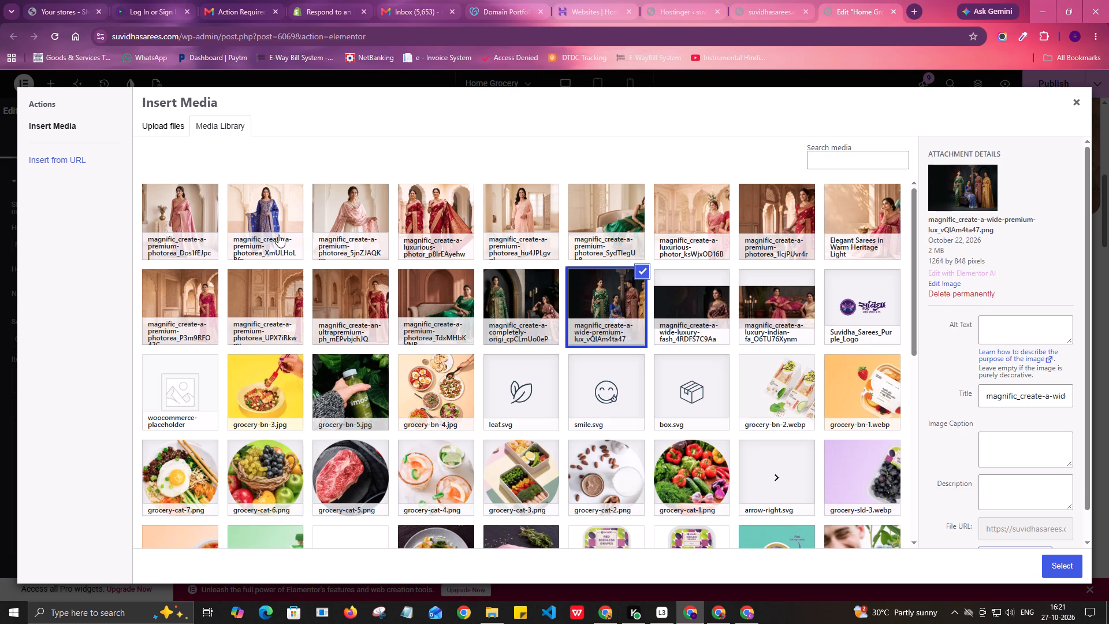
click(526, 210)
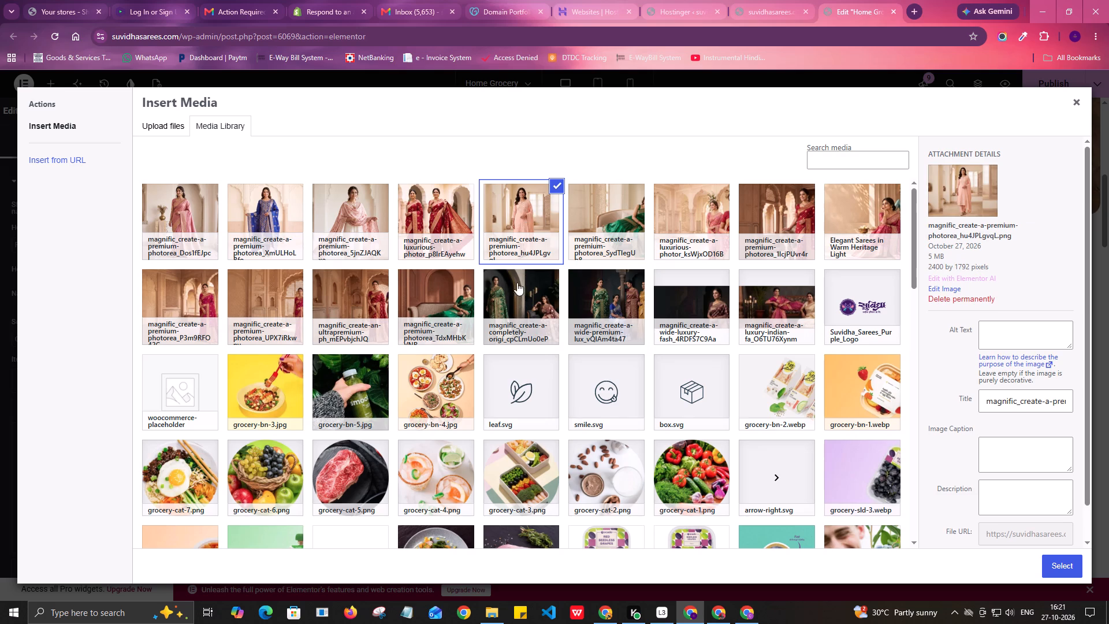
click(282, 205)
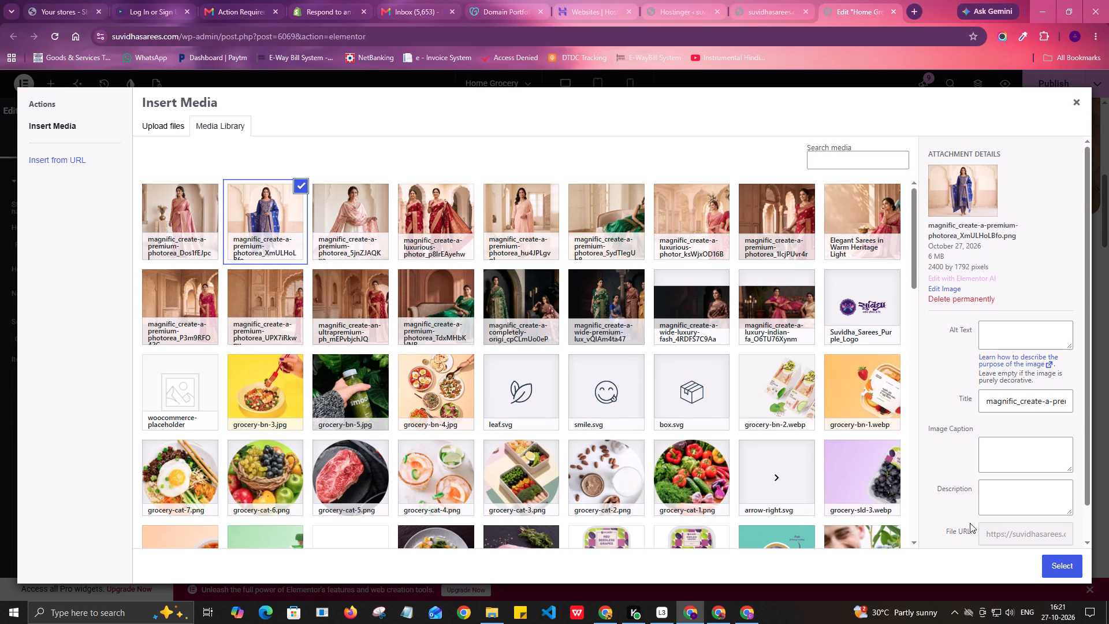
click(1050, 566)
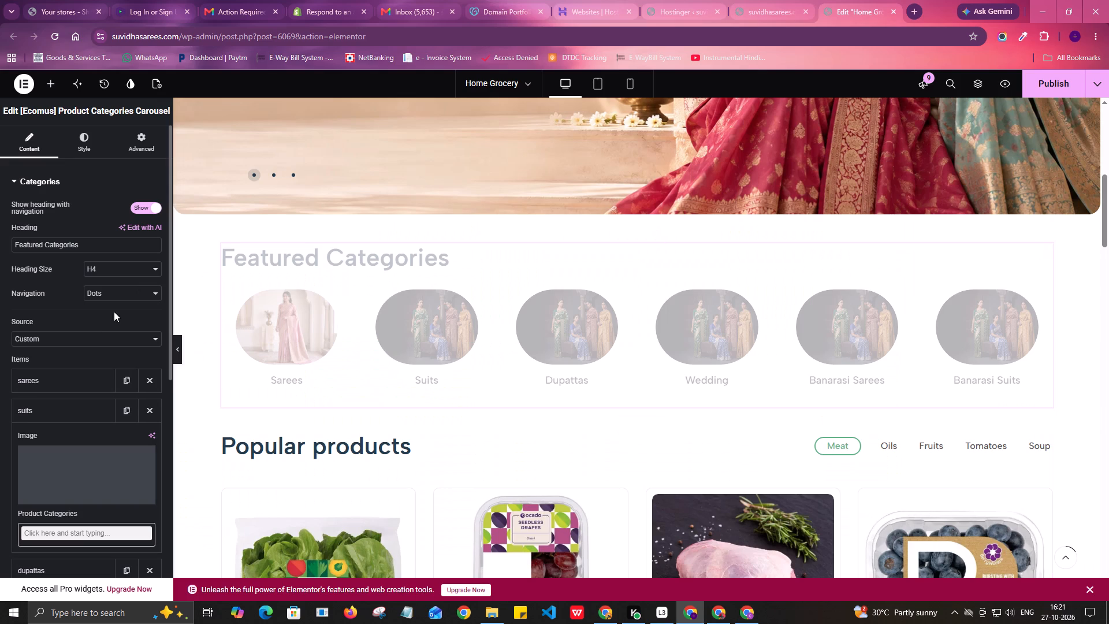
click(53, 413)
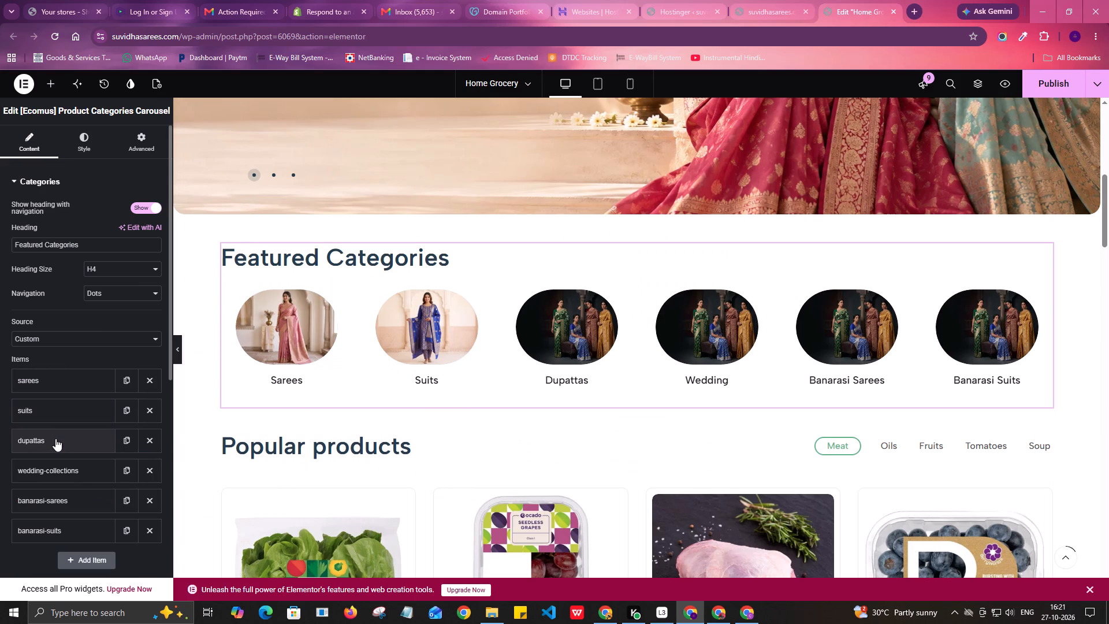
Set the dupattas category item's image to the uploaded thumbnail of a model in a white outfit with a pink dupatta.
click(55, 439)
click(74, 494)
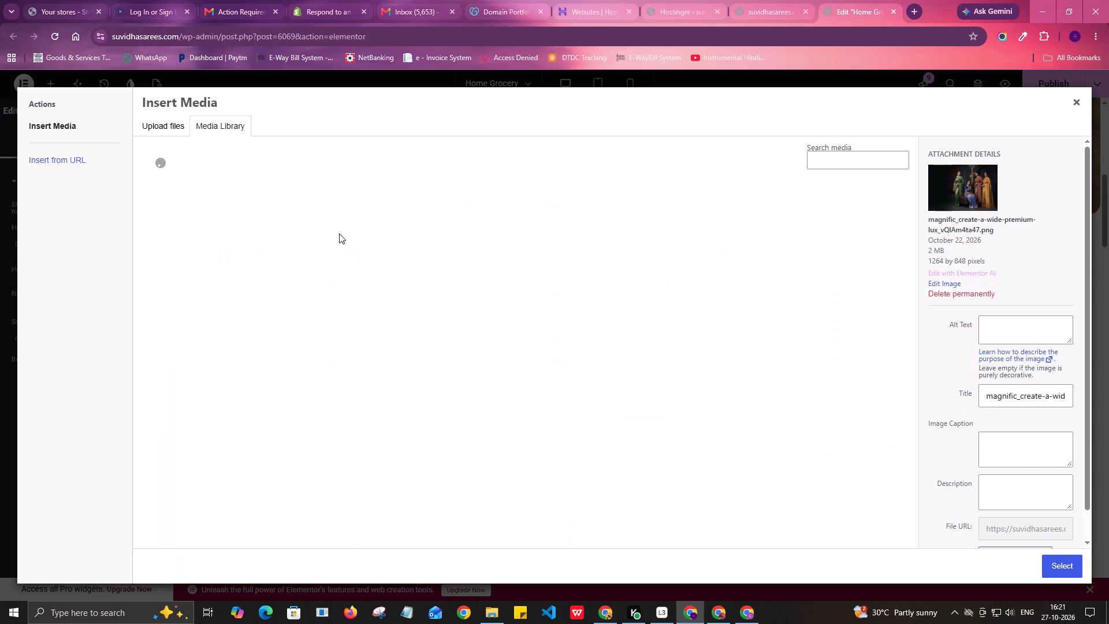
click(344, 211)
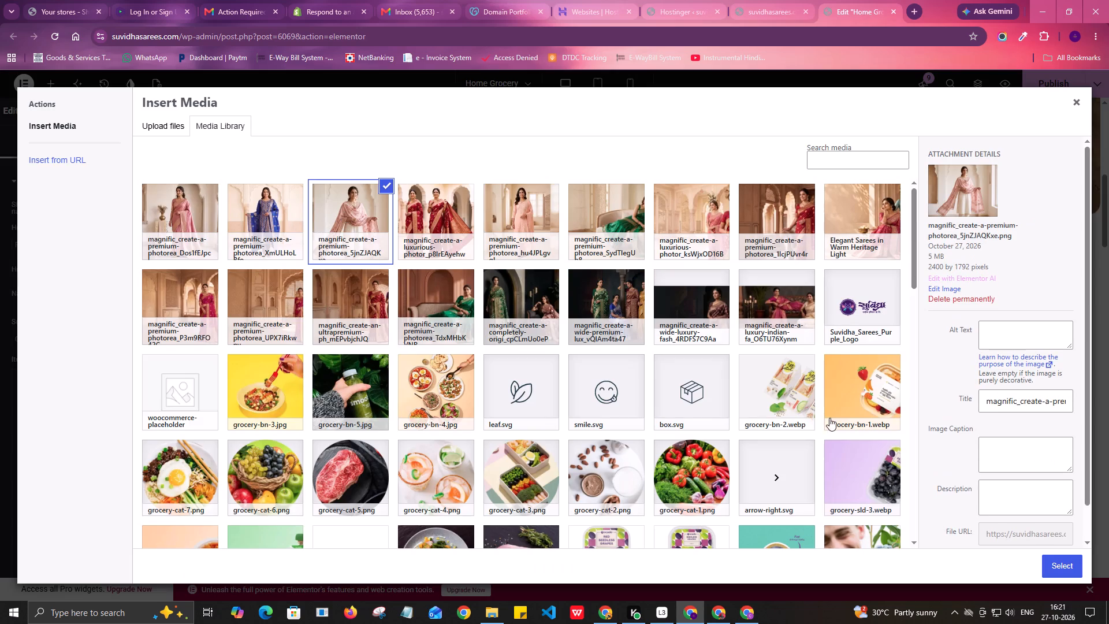
click(1047, 562)
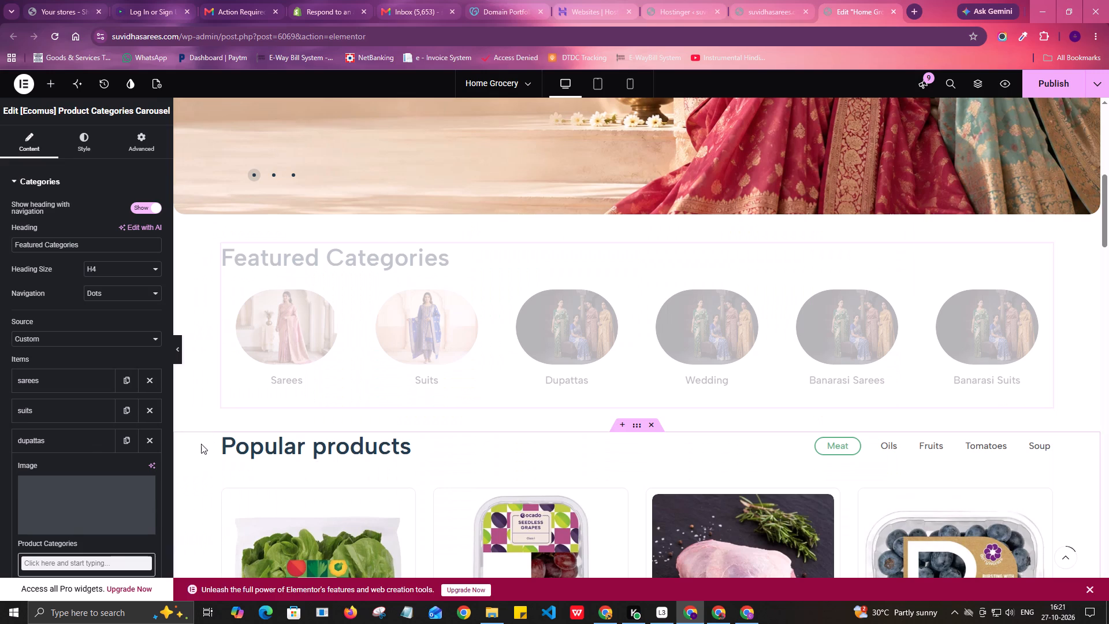
click(84, 439)
Set the wedding-collections item's image to the uploaded thumbnail of two models in red bridal sarees.
click(77, 471)
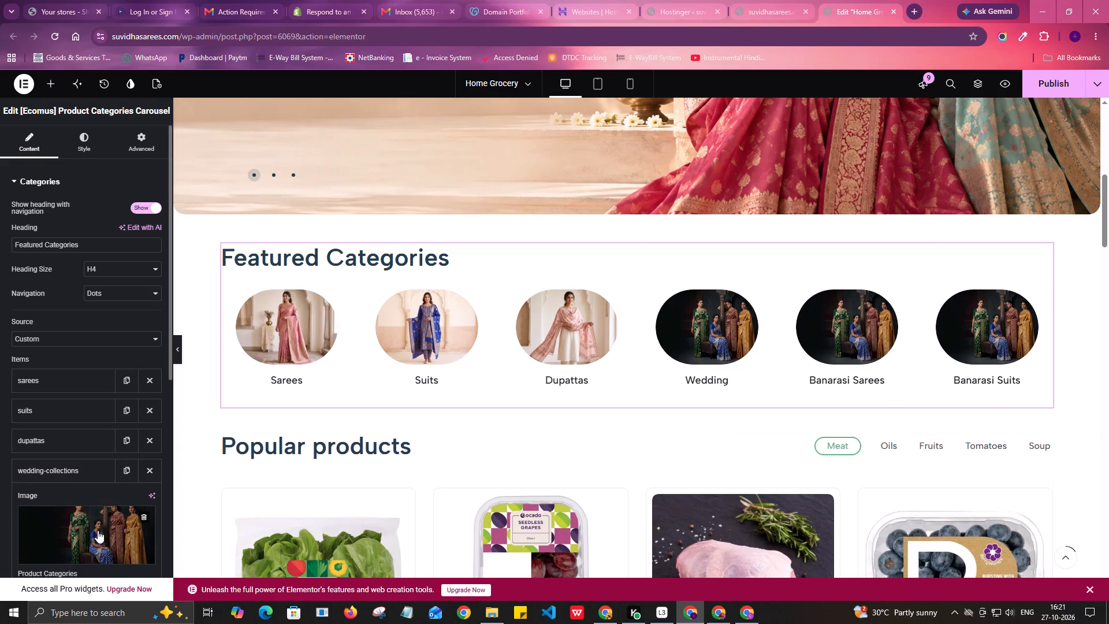
click(98, 531)
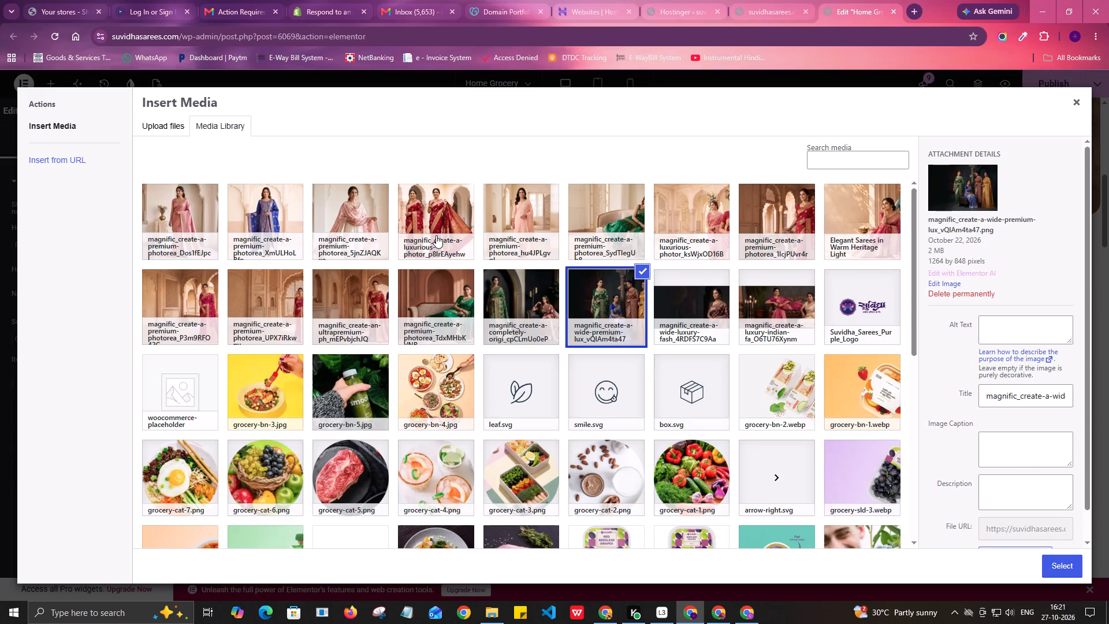
click(437, 204)
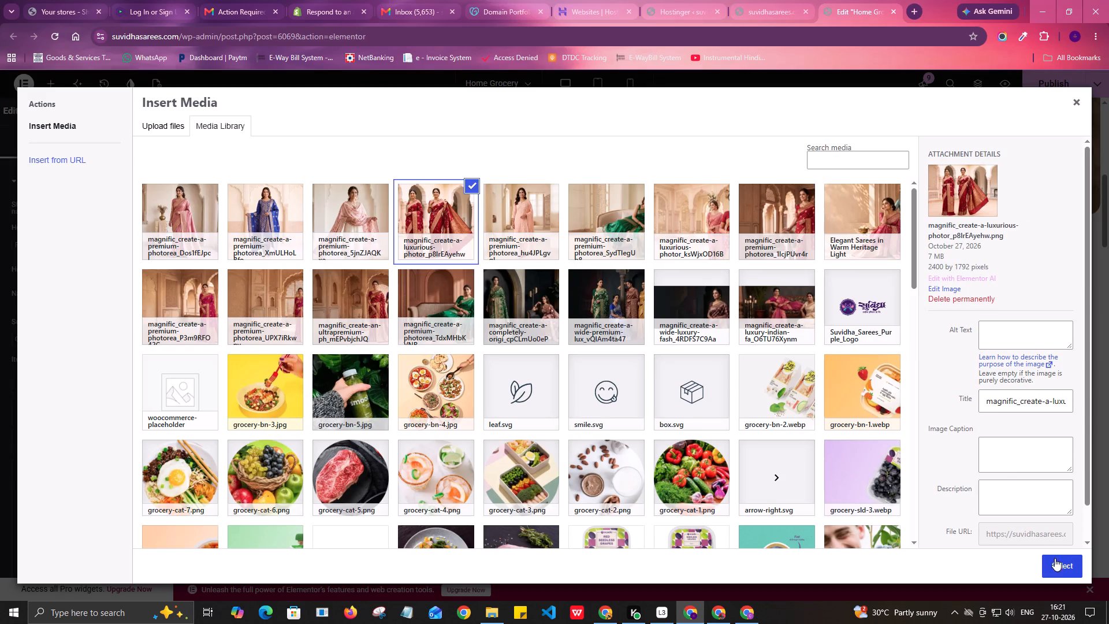
click(1055, 565)
click(46, 467)
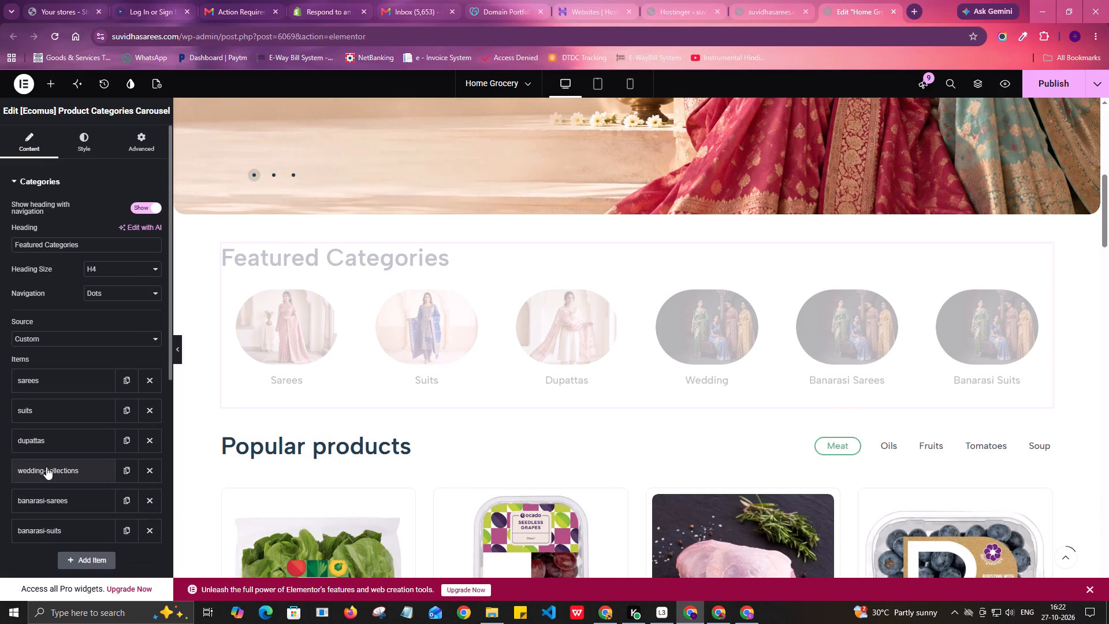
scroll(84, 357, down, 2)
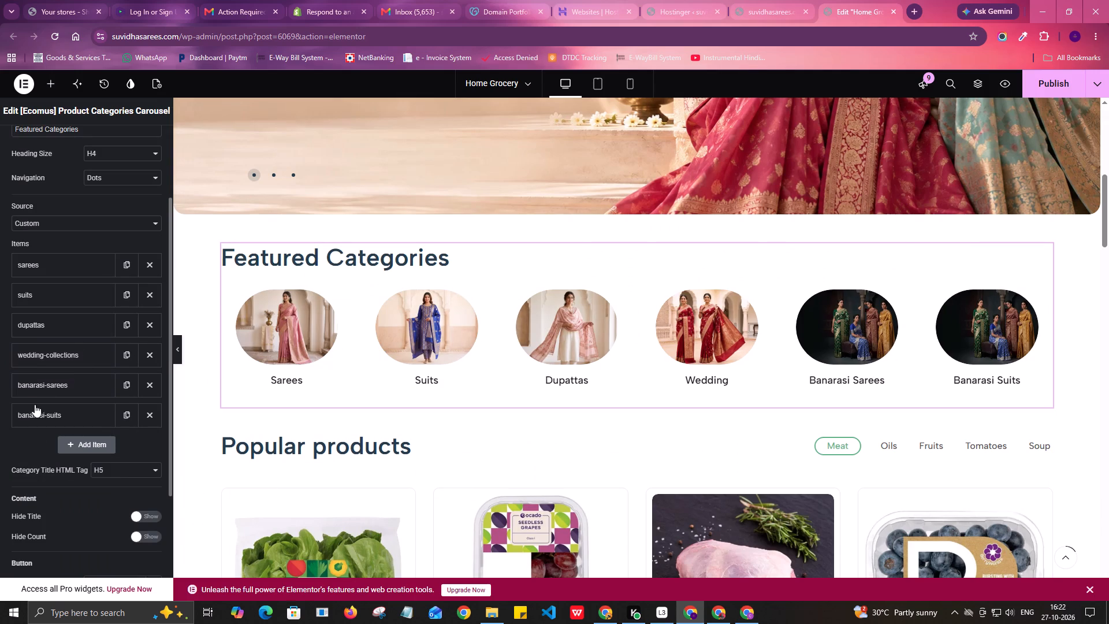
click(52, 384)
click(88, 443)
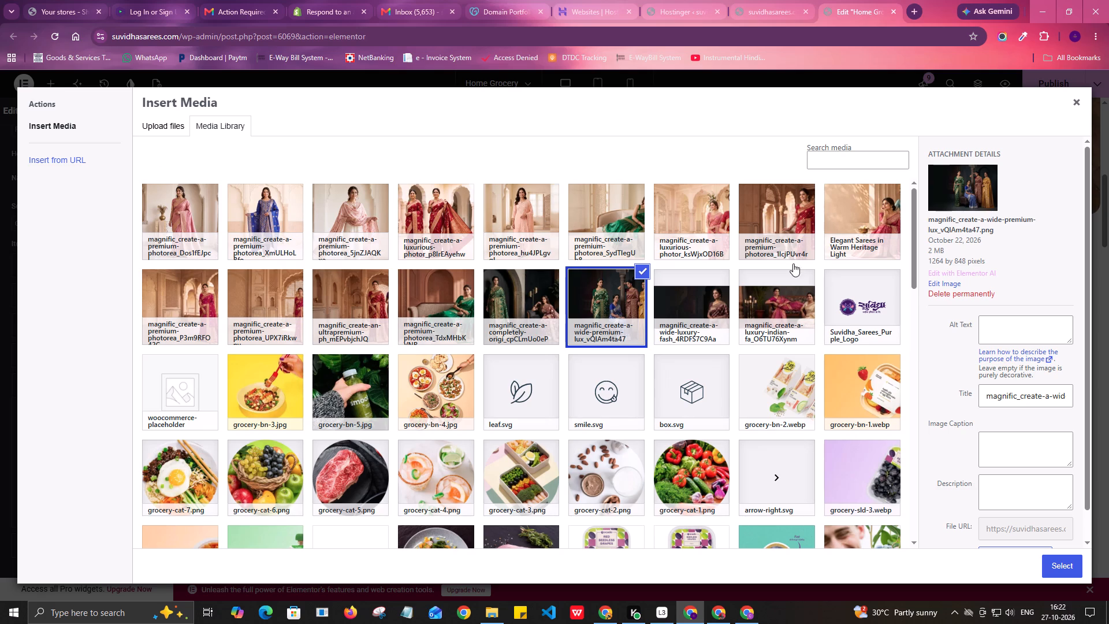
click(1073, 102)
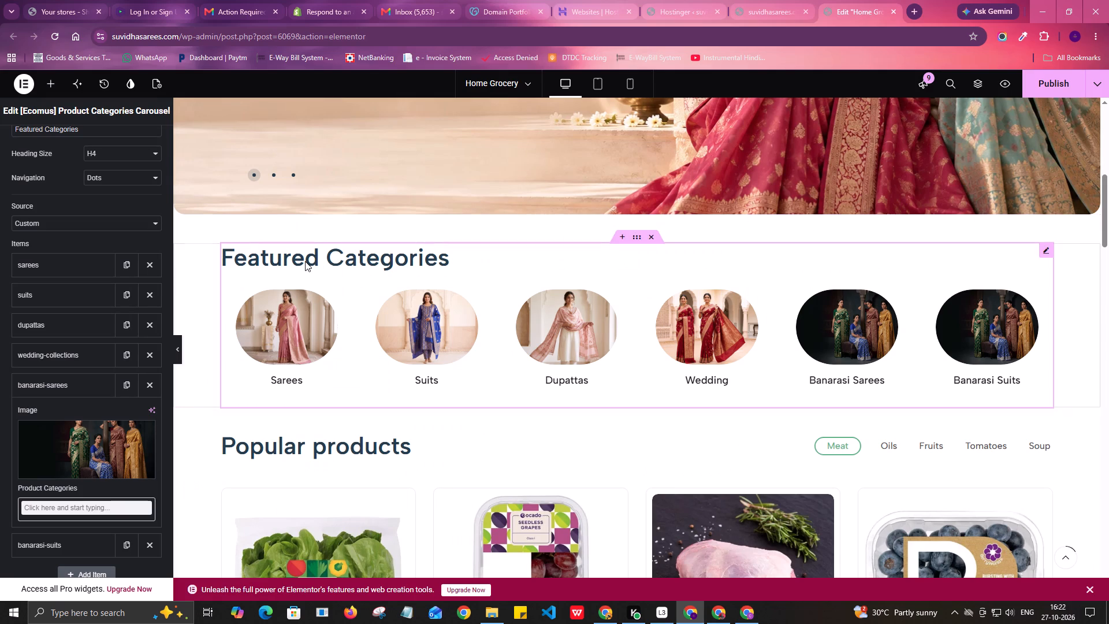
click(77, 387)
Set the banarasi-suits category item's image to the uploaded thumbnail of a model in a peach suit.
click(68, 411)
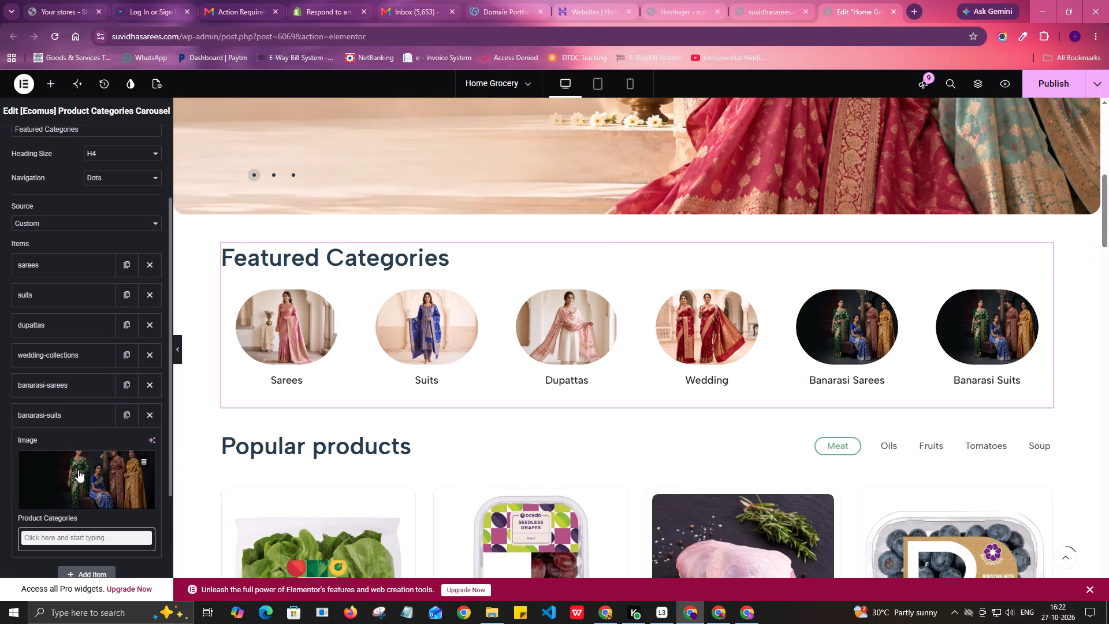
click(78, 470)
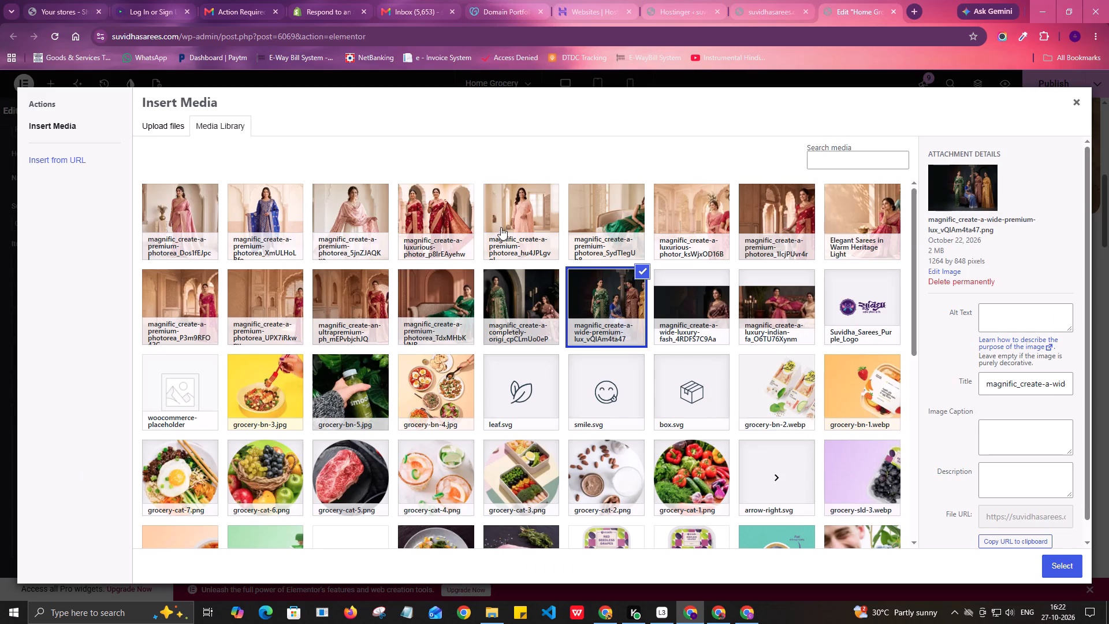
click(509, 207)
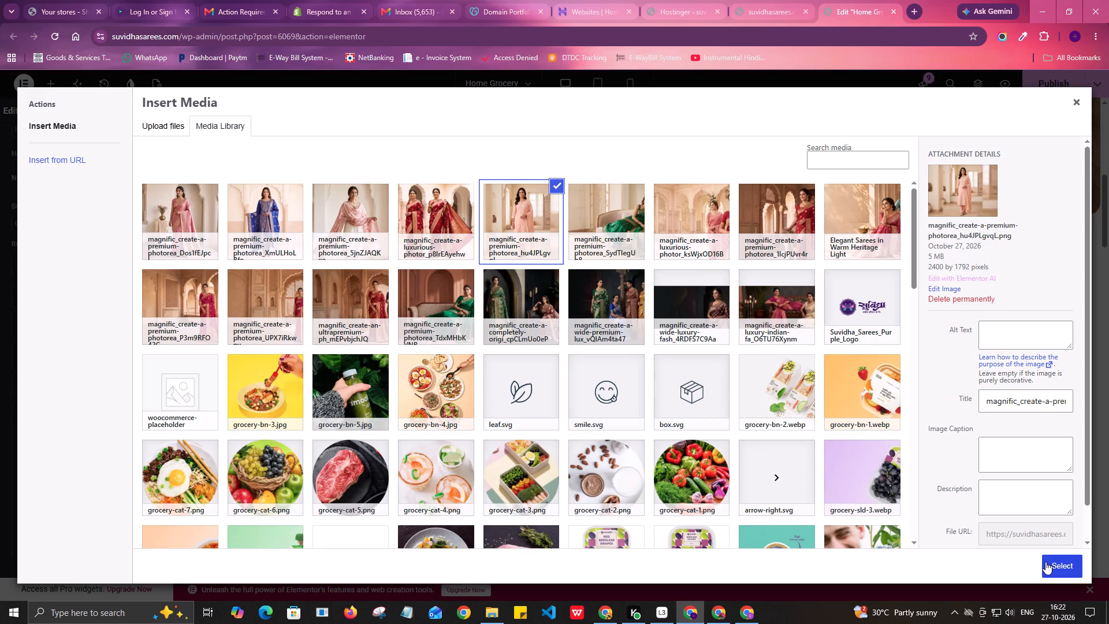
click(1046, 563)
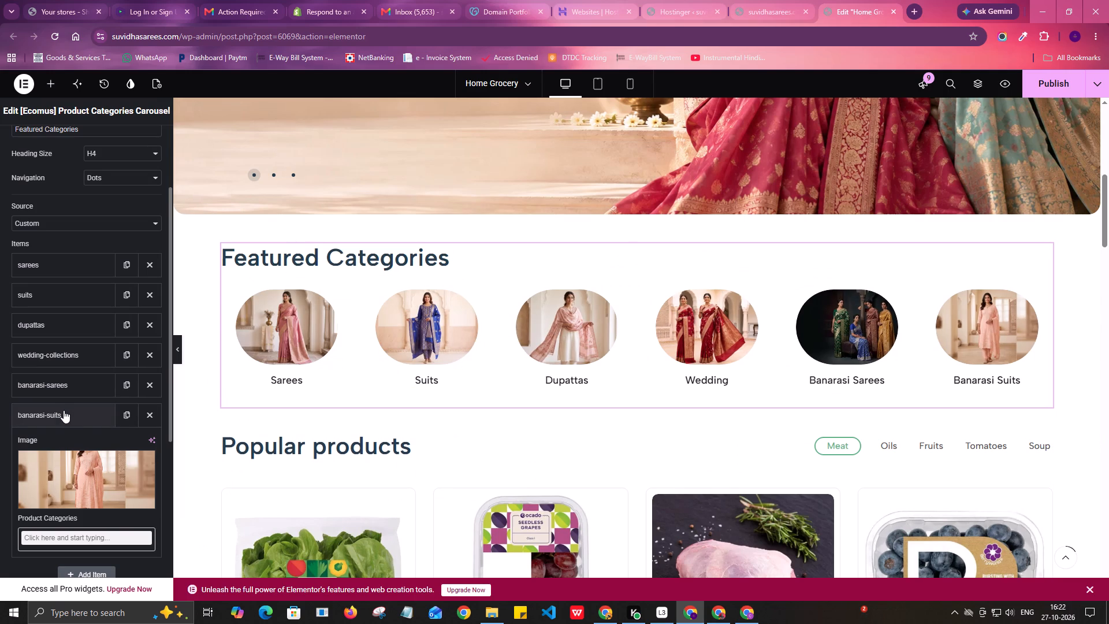
Replace the banarasi-suits item's image with the uploaded thumbnail of the model in a royal blue suit.
click(66, 470)
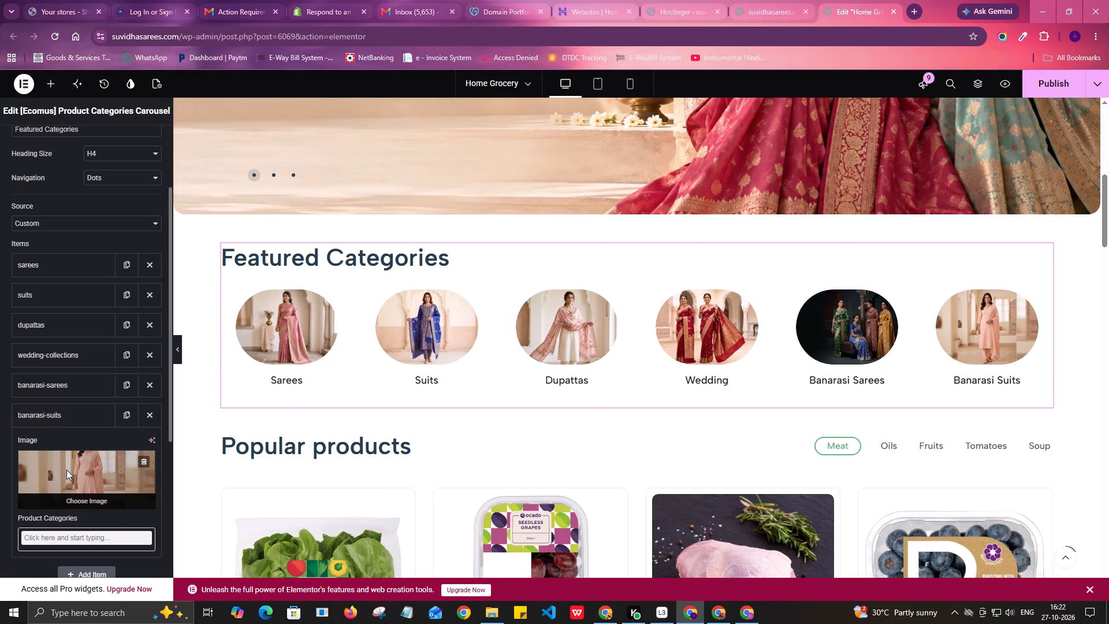
click(265, 225)
click(1048, 570)
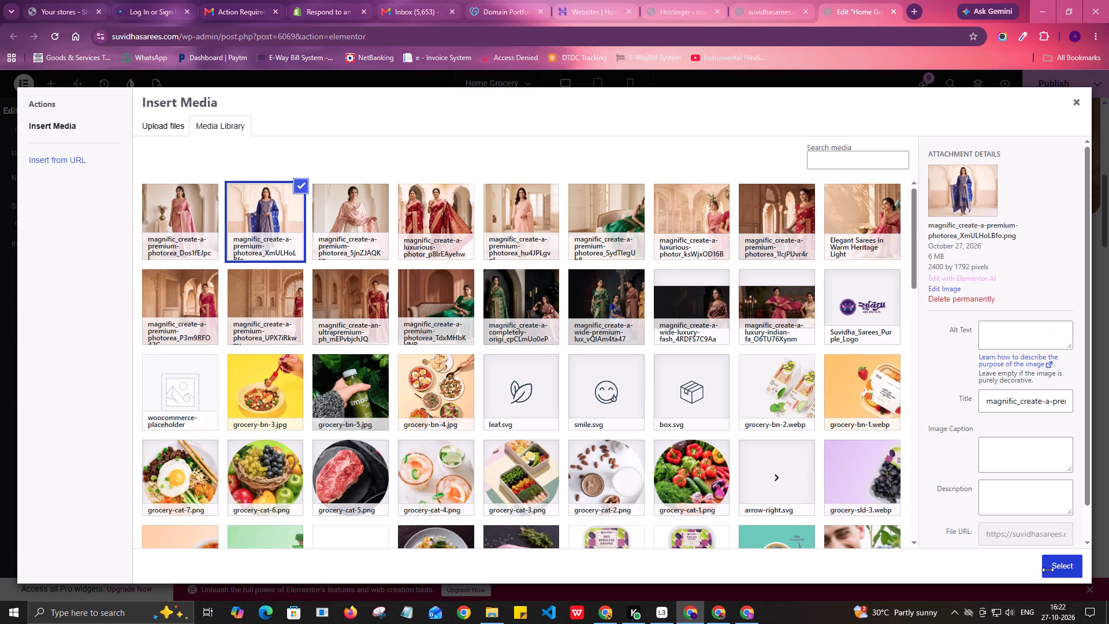
click(68, 419)
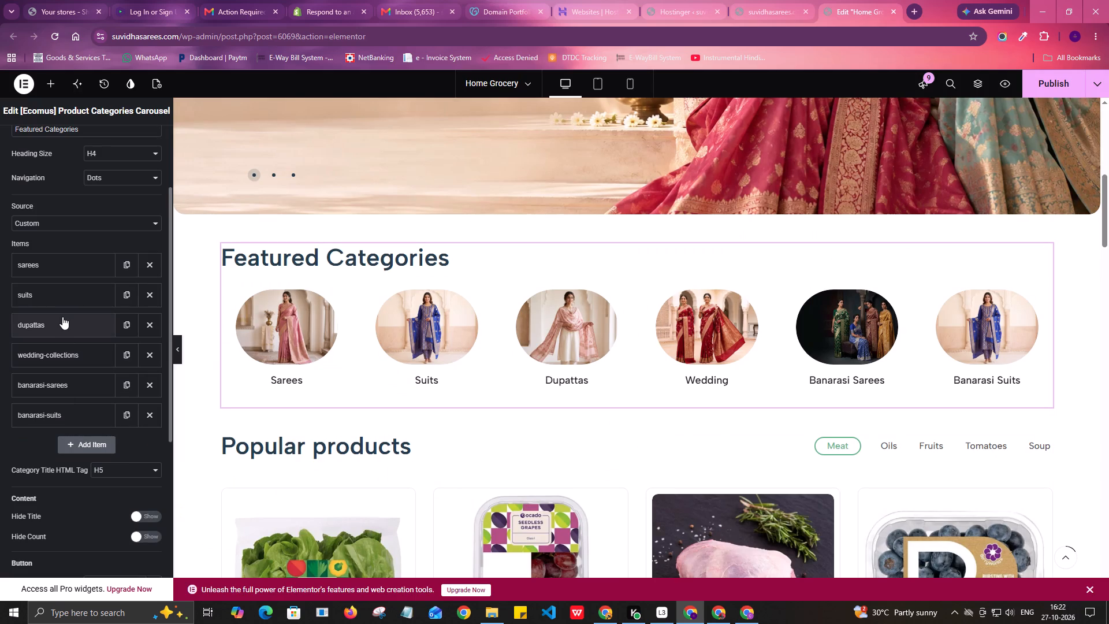
Replace the suits item's image with the uploaded thumbnail of the model in a peach suit.
click(61, 300)
click(63, 347)
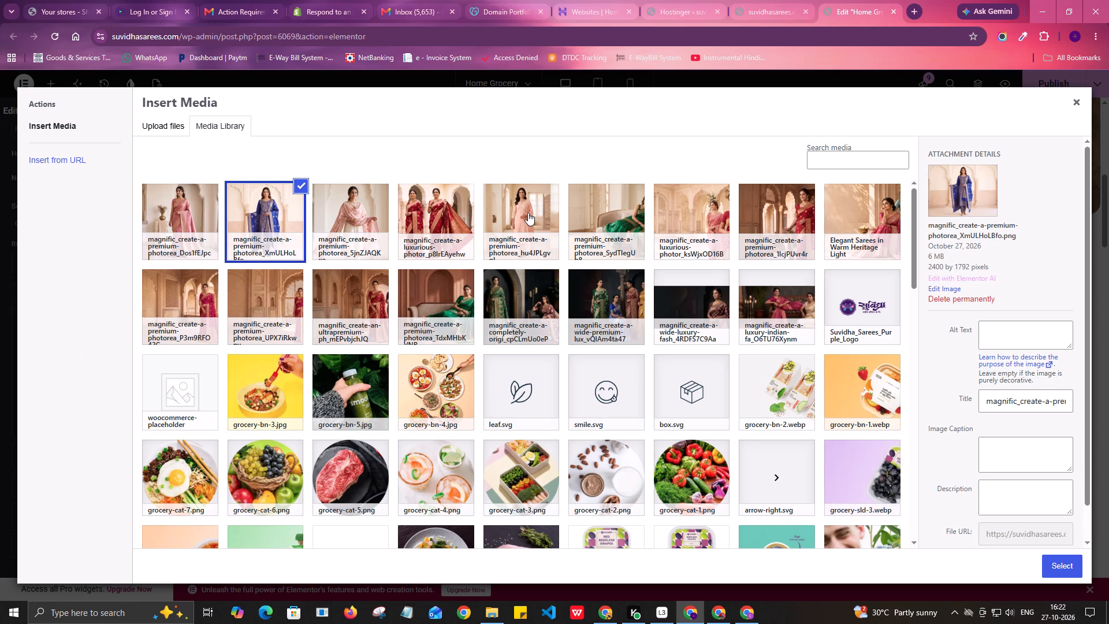
click(528, 213)
click(1044, 566)
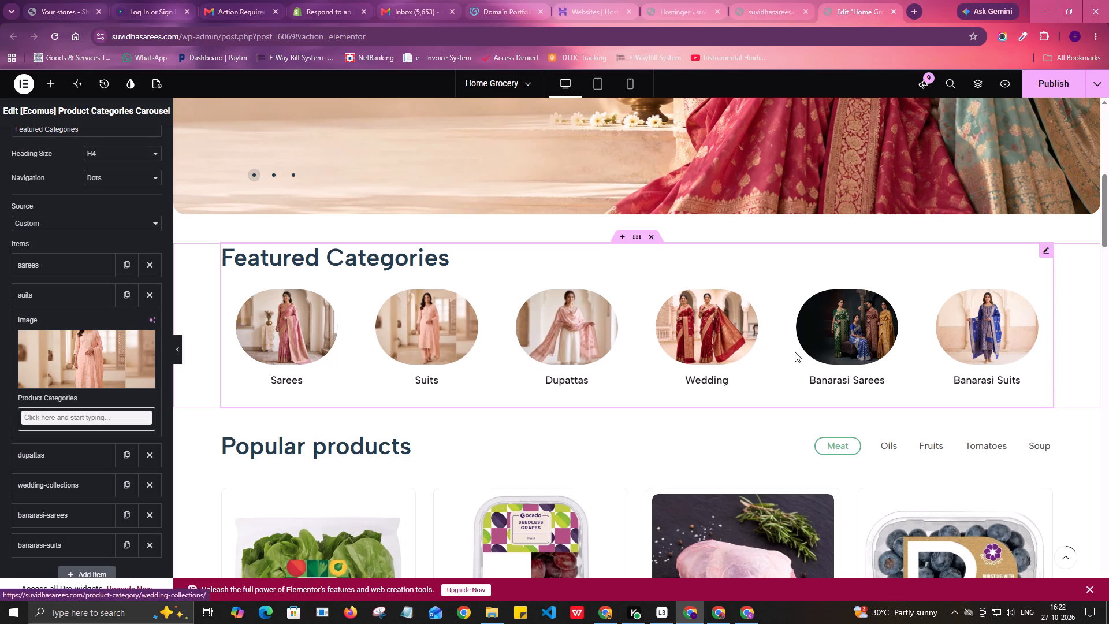
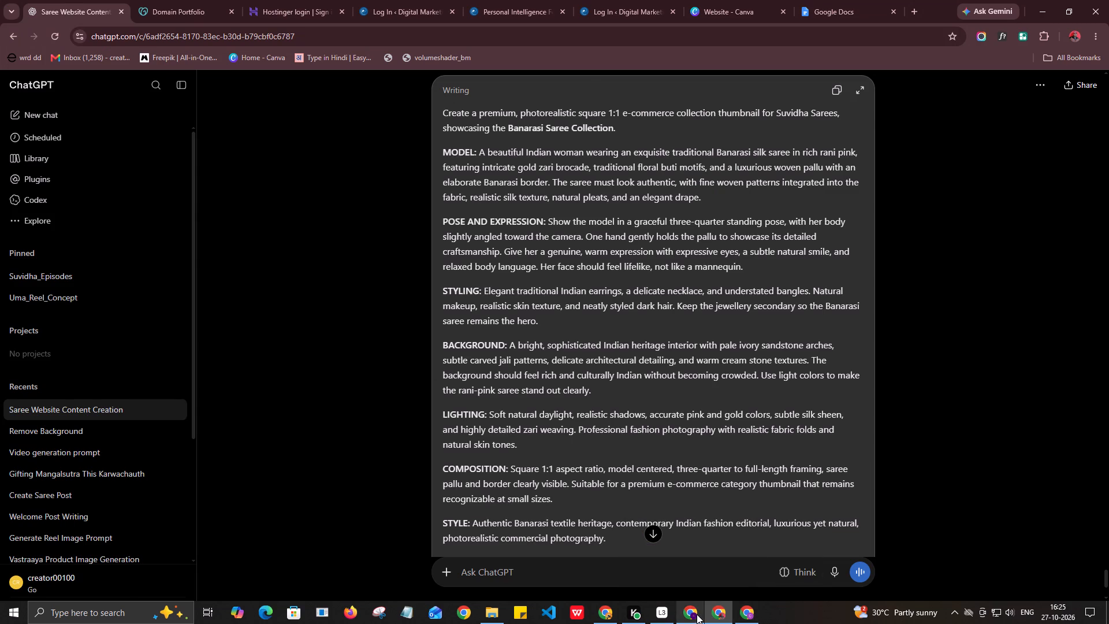
In the Elementor carousel, replace the banarasi-sarees item's image with the newly downloaded rani pink saree PNG, uploaded from Downloads.
click(697, 614)
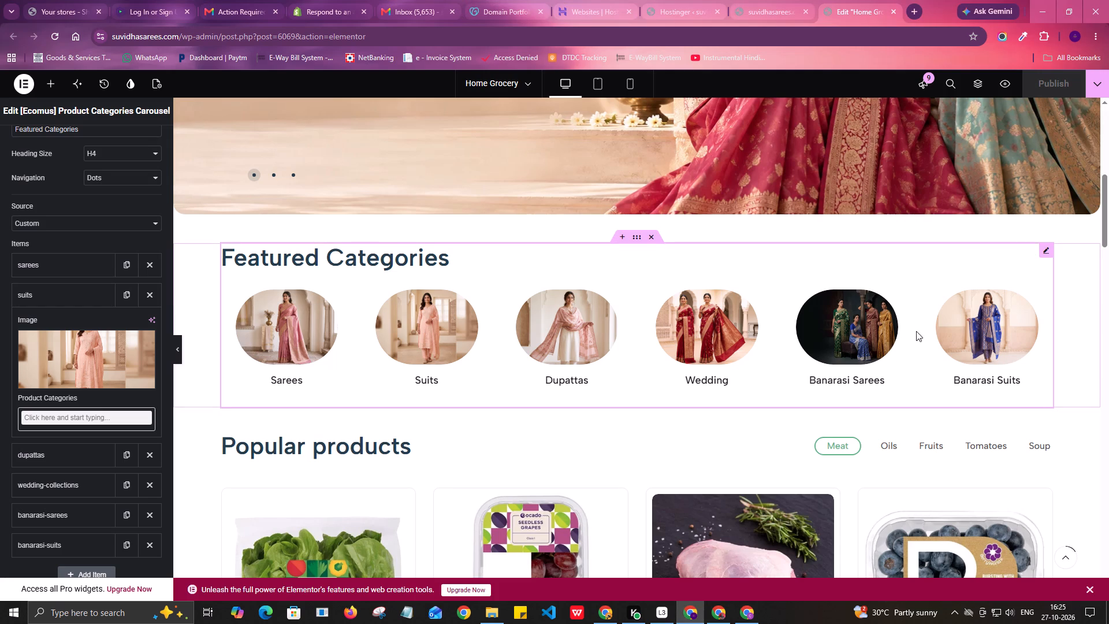
click(79, 300)
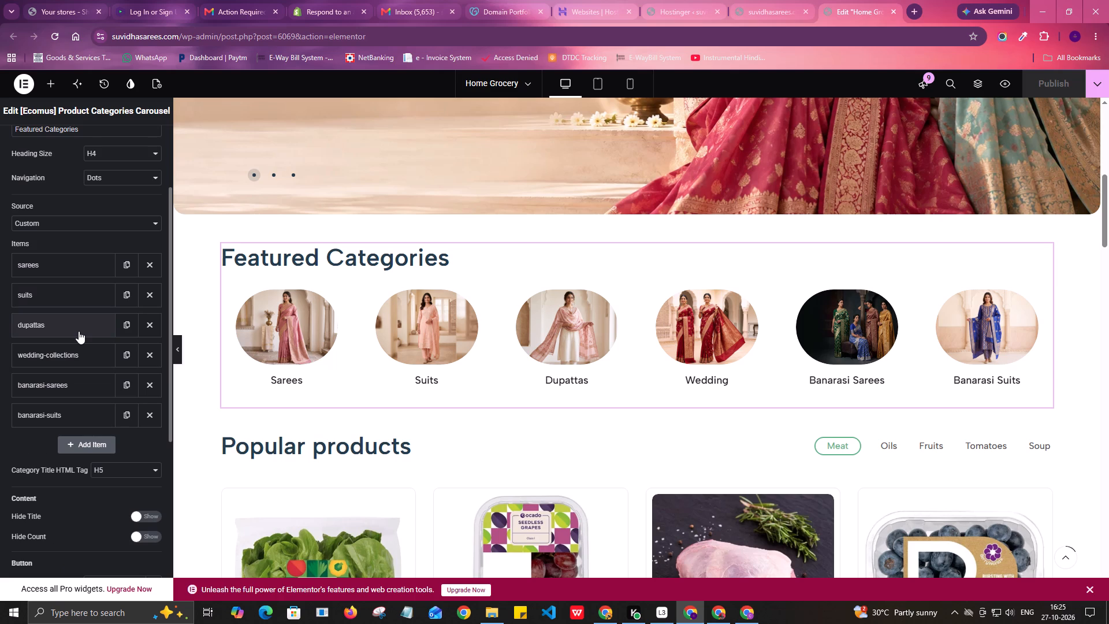
click(71, 379)
click(84, 443)
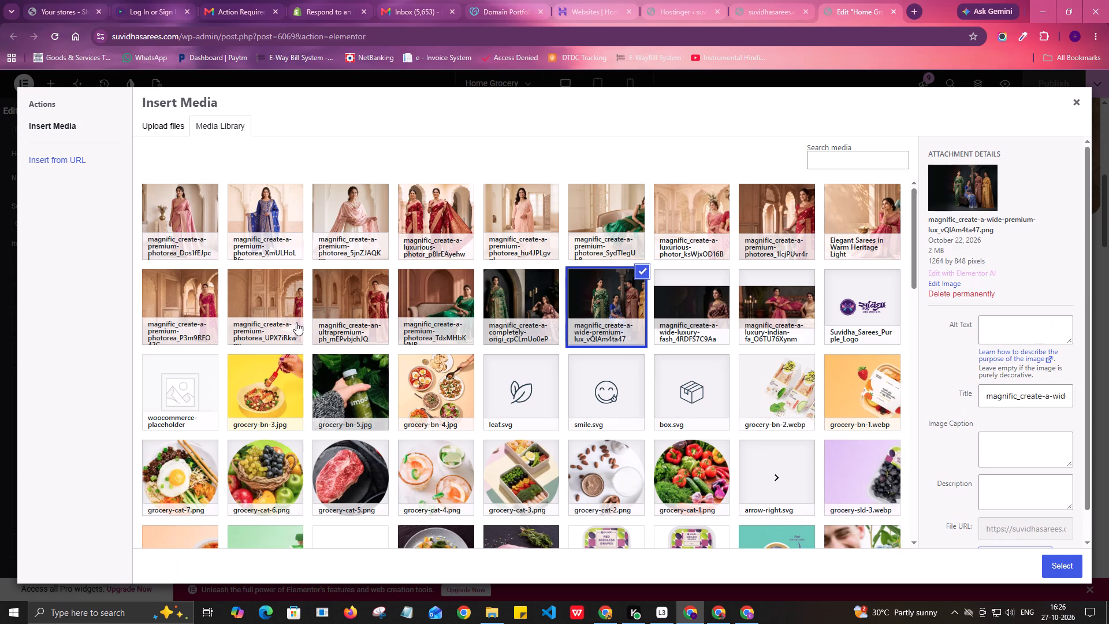
click(170, 127)
click(621, 321)
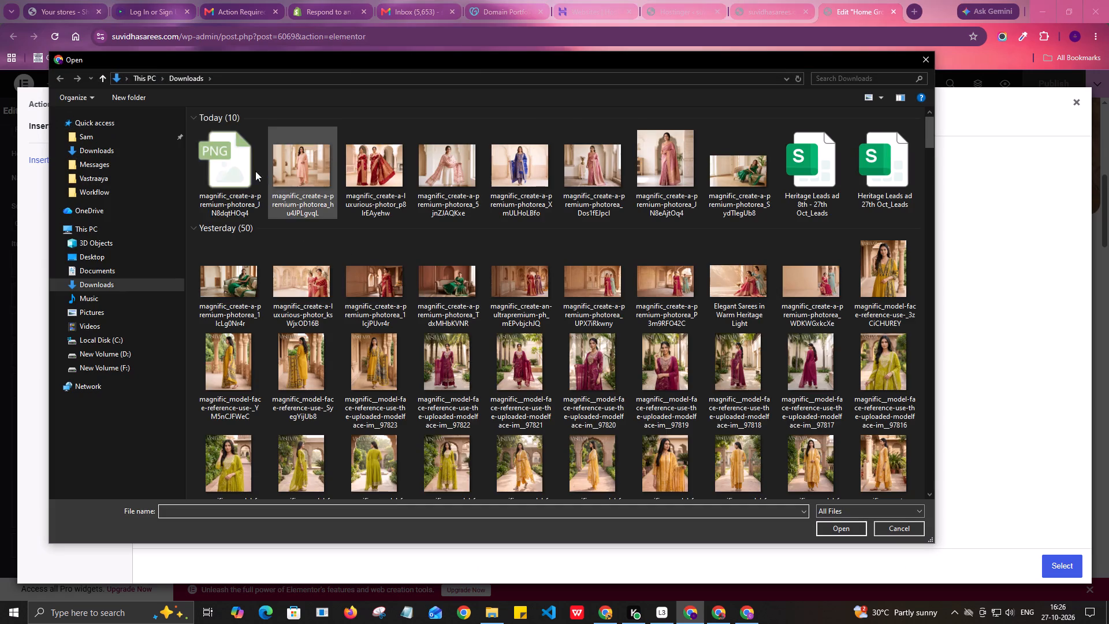
click(232, 169)
key(Return)
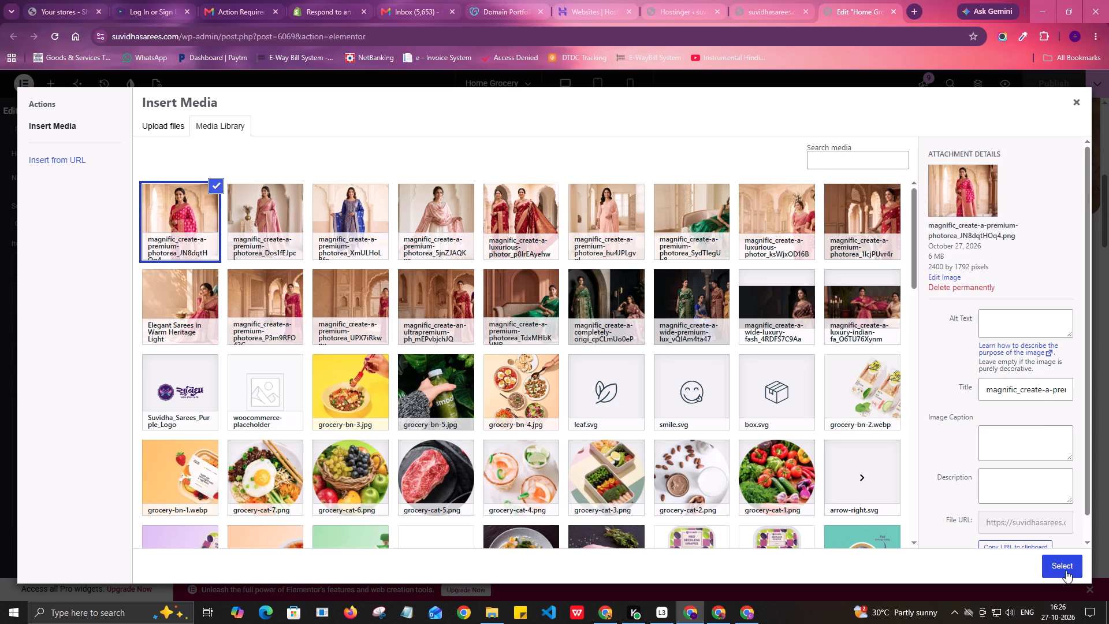
click(1062, 569)
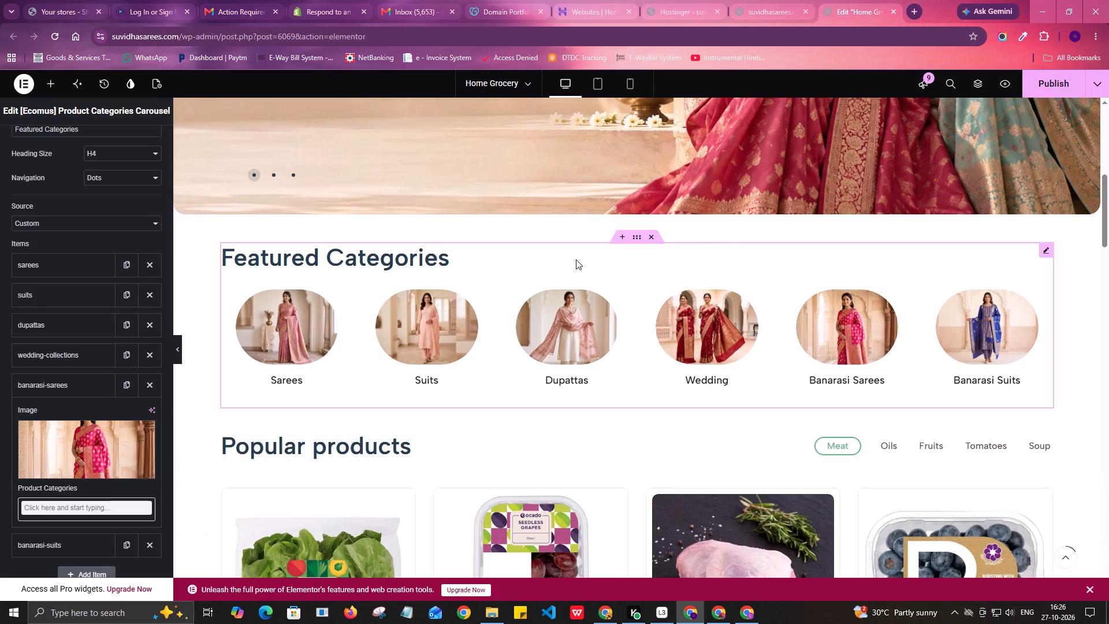
Publish the Home Grocery page with the updated Banarasi Sarees image.
click(1045, 88)
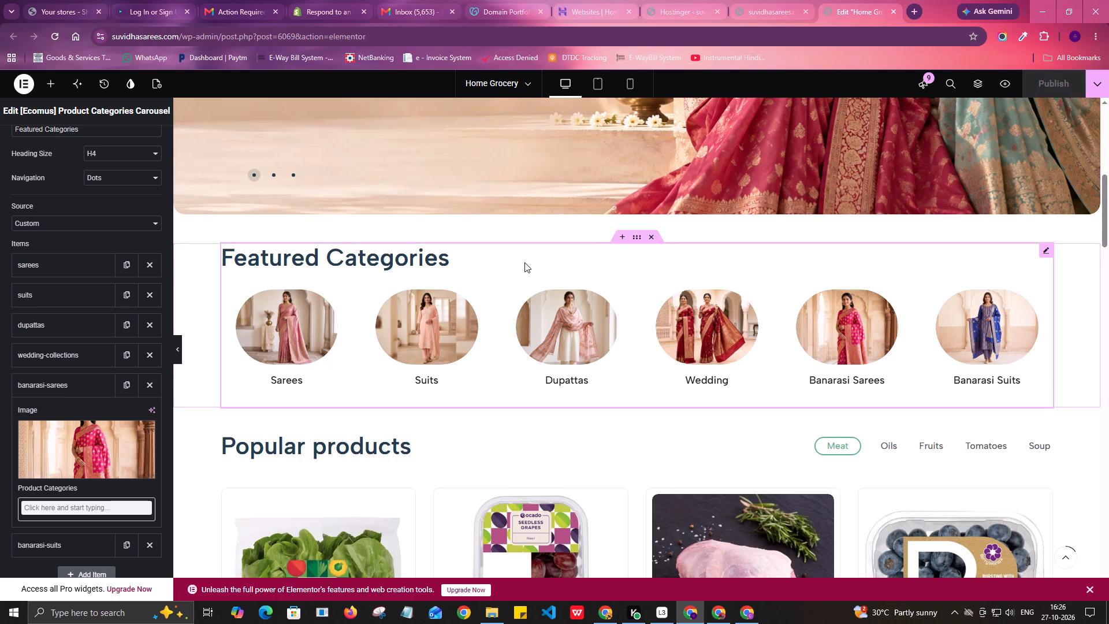
Examine the Featured Categories thumbnails and the sections around them on the page preview.
scroll(521, 348, up, 2)
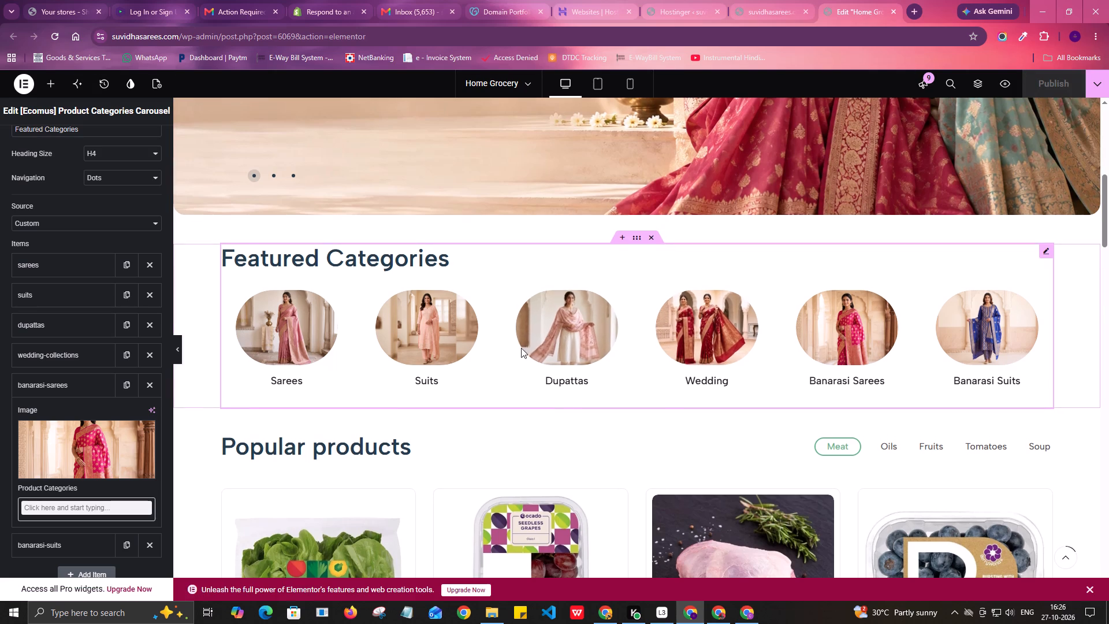
scroll(521, 348, up, 3)
scroll(521, 348, down, 7)
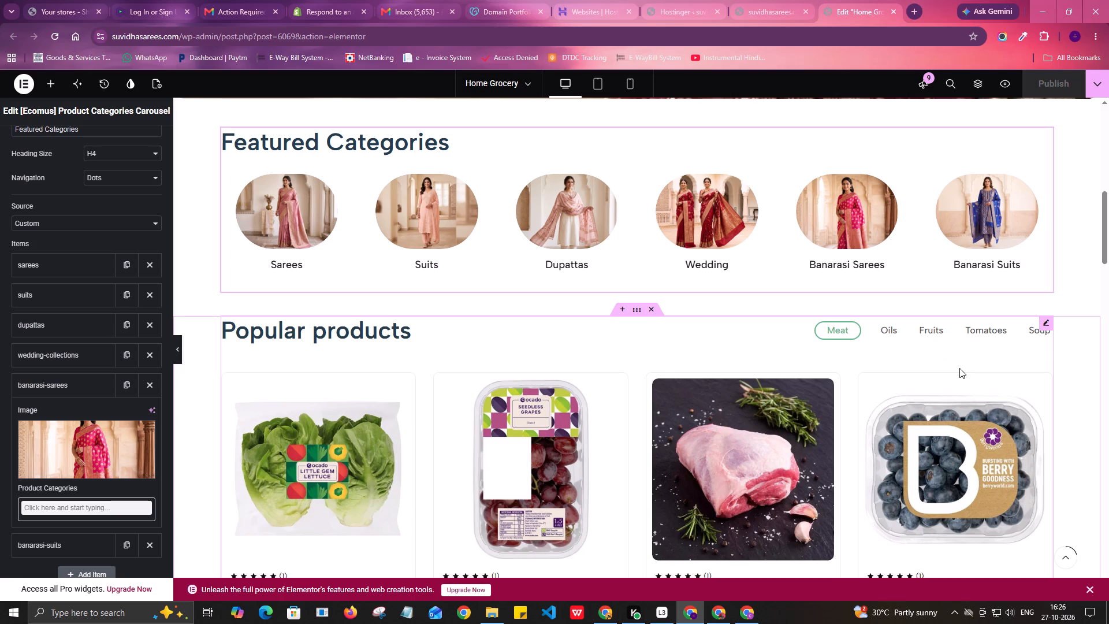
scroll(957, 366, up, 1)
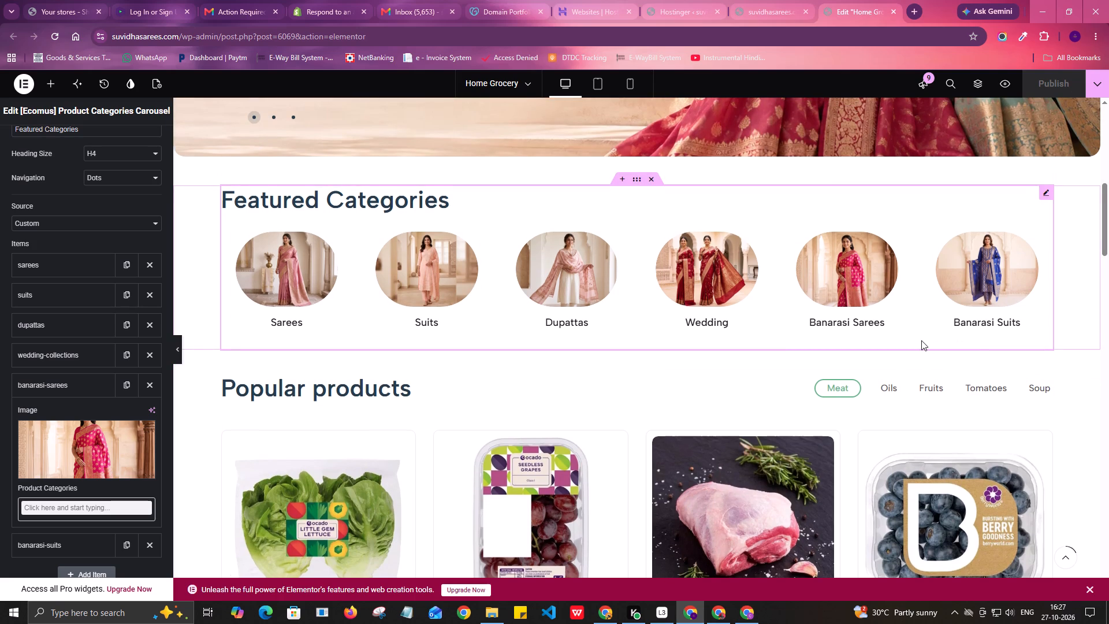
scroll(921, 340, down, 2)
scroll(921, 340, up, 3)
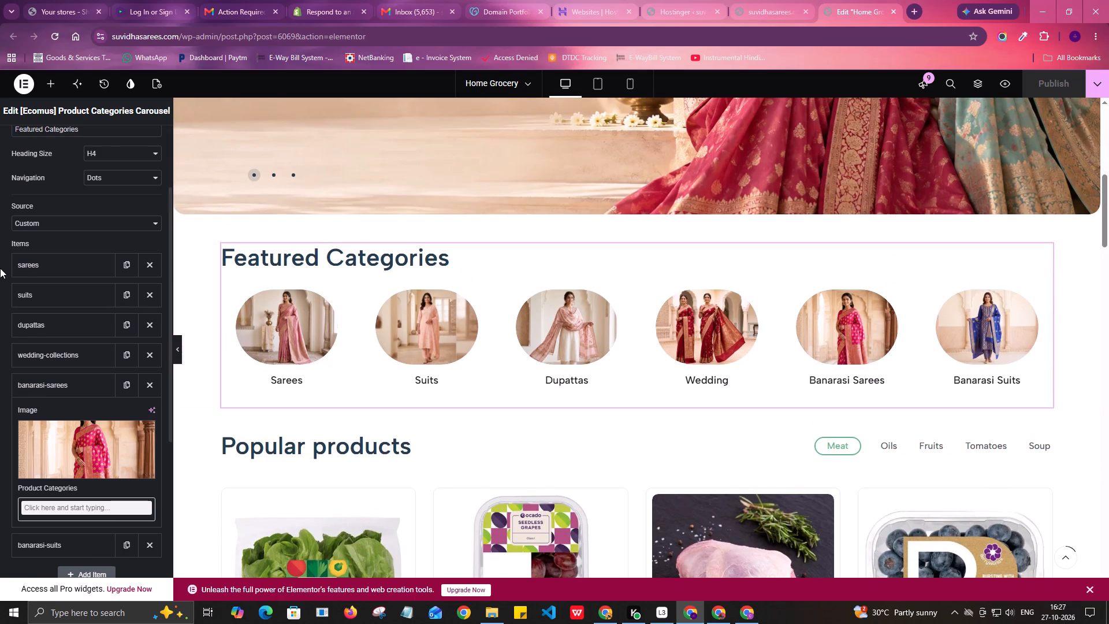
Open the Content style settings of the Product Categories Carousel.
scroll(28, 269, up, 7)
click(78, 142)
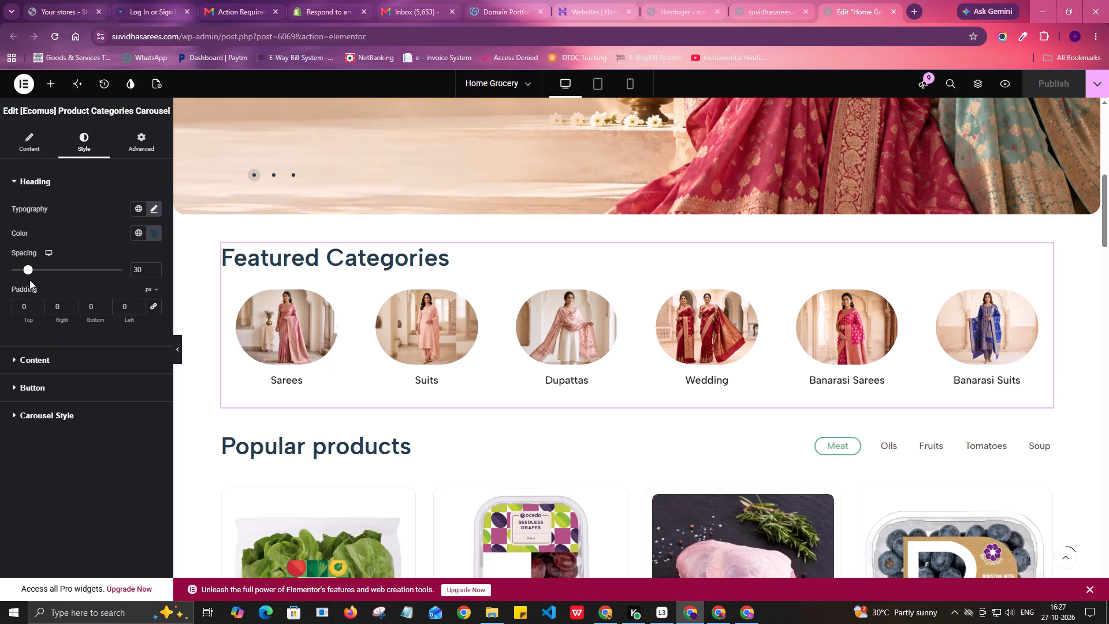
click(34, 359)
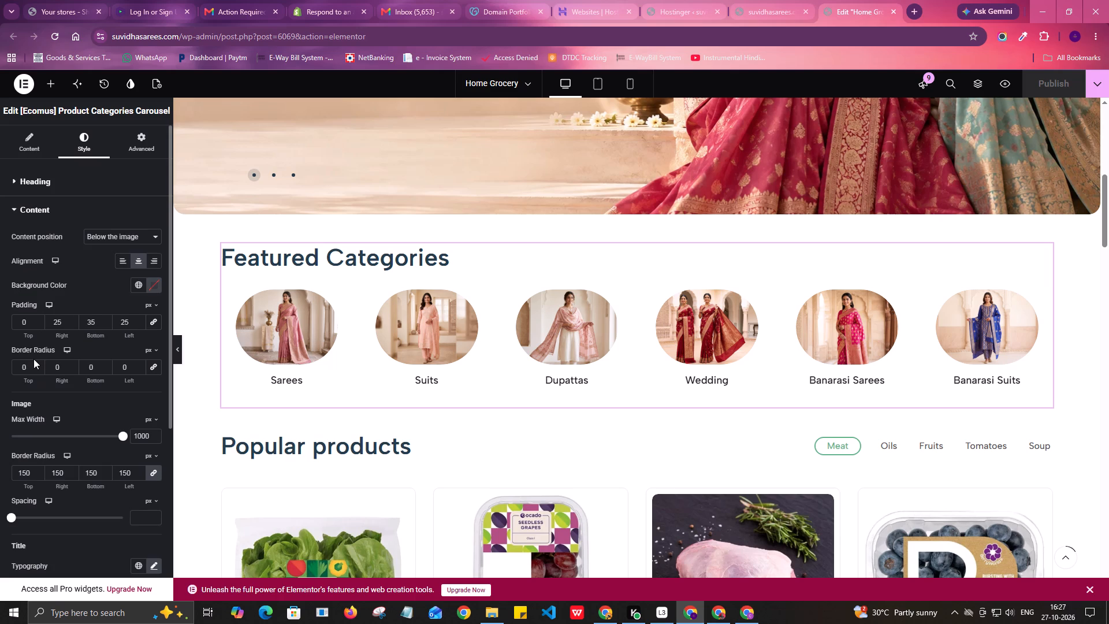
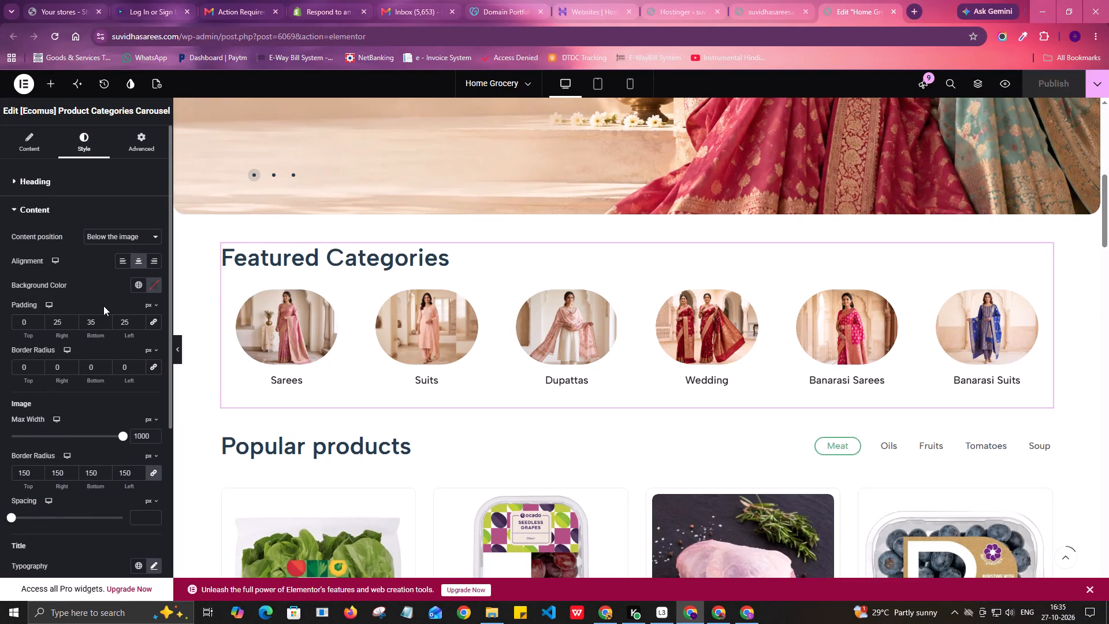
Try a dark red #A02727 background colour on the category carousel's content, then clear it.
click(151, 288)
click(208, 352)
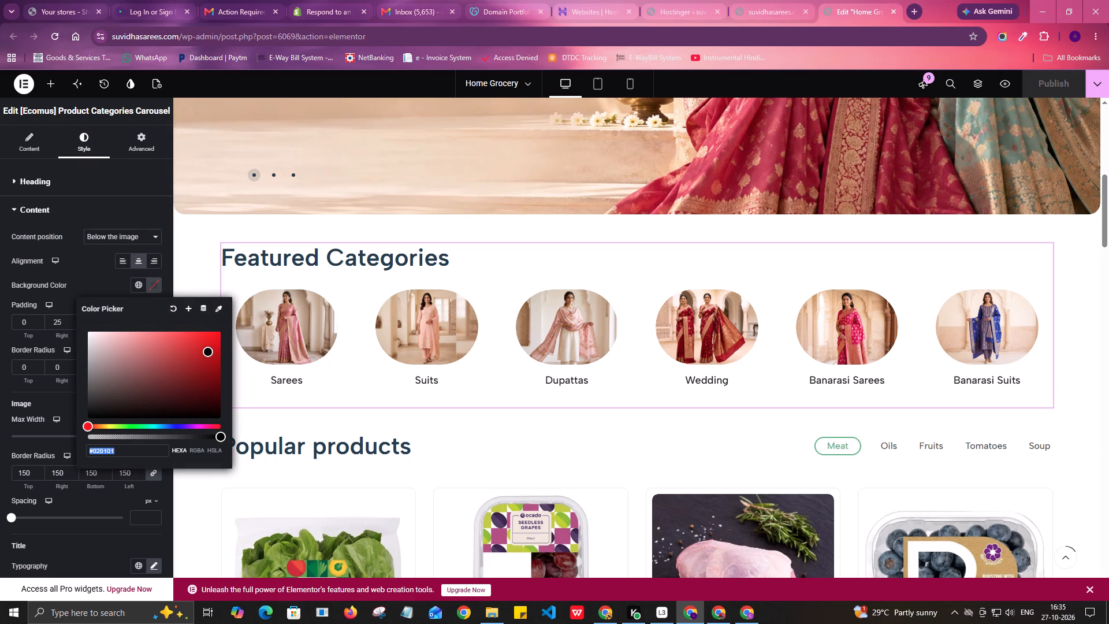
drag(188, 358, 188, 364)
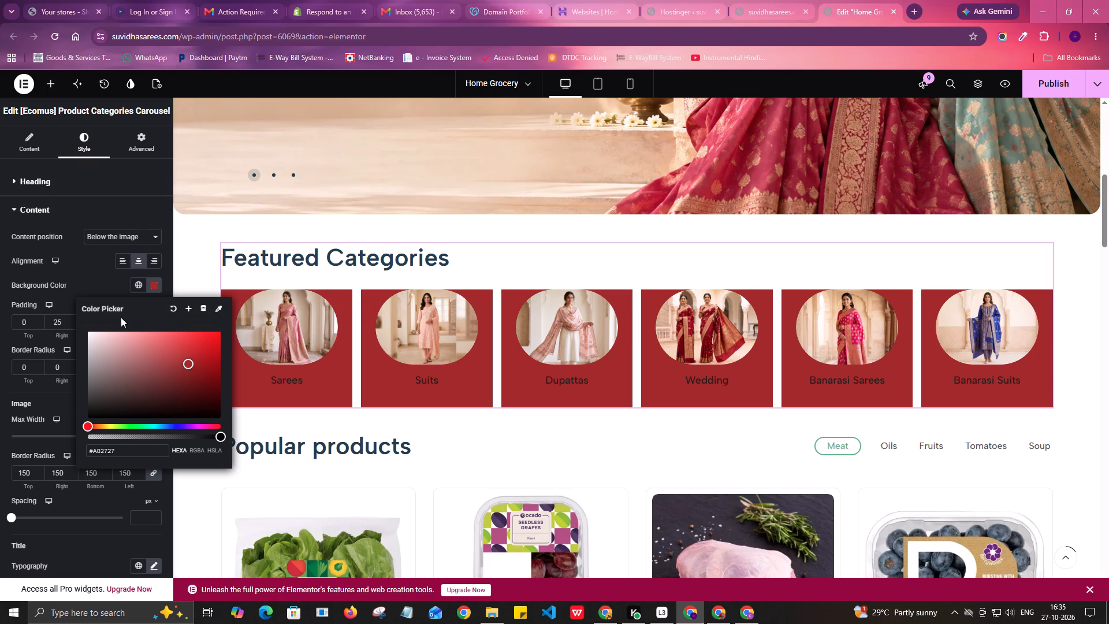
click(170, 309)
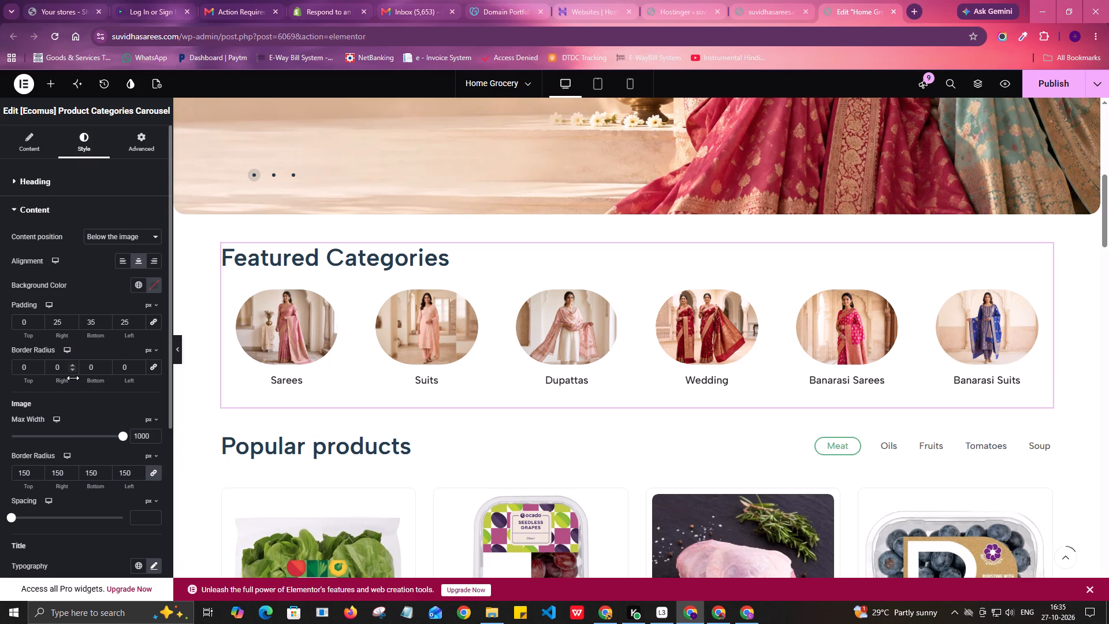
Examine the carousel's Content style settings for padding, image, title and count.
scroll(70, 411, down, 2)
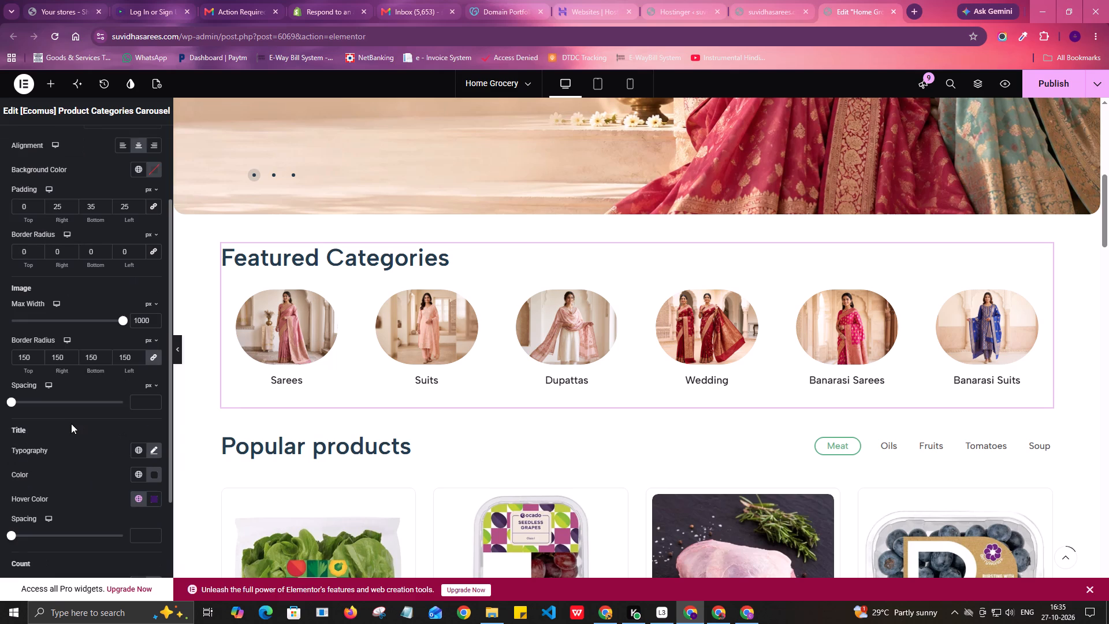
scroll(71, 424, down, 4)
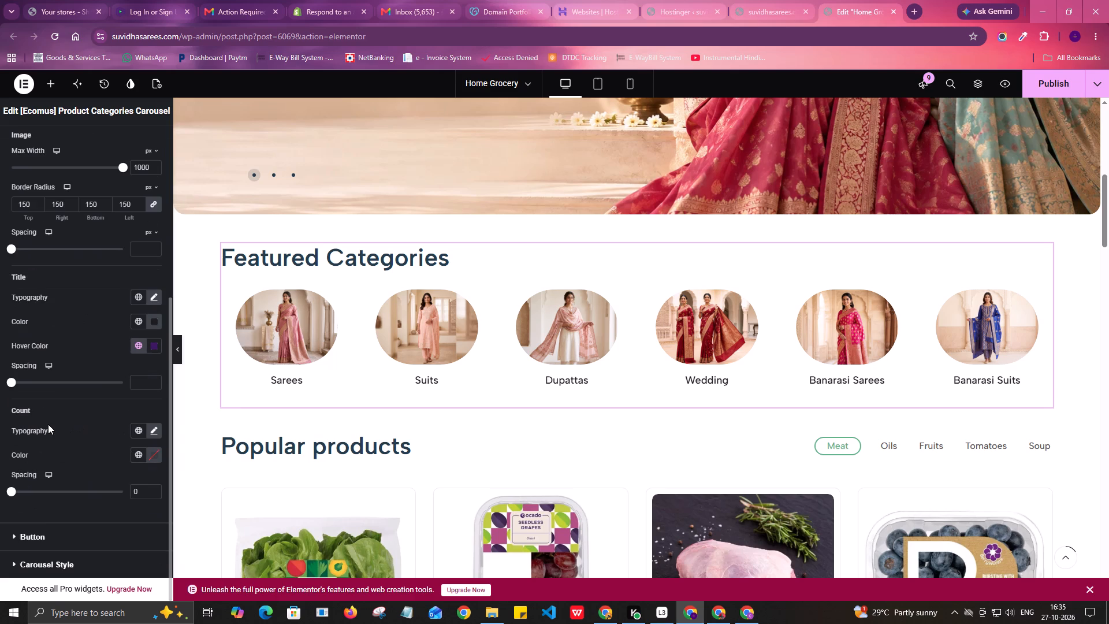
scroll(40, 514, down, 1)
scroll(47, 391, up, 6)
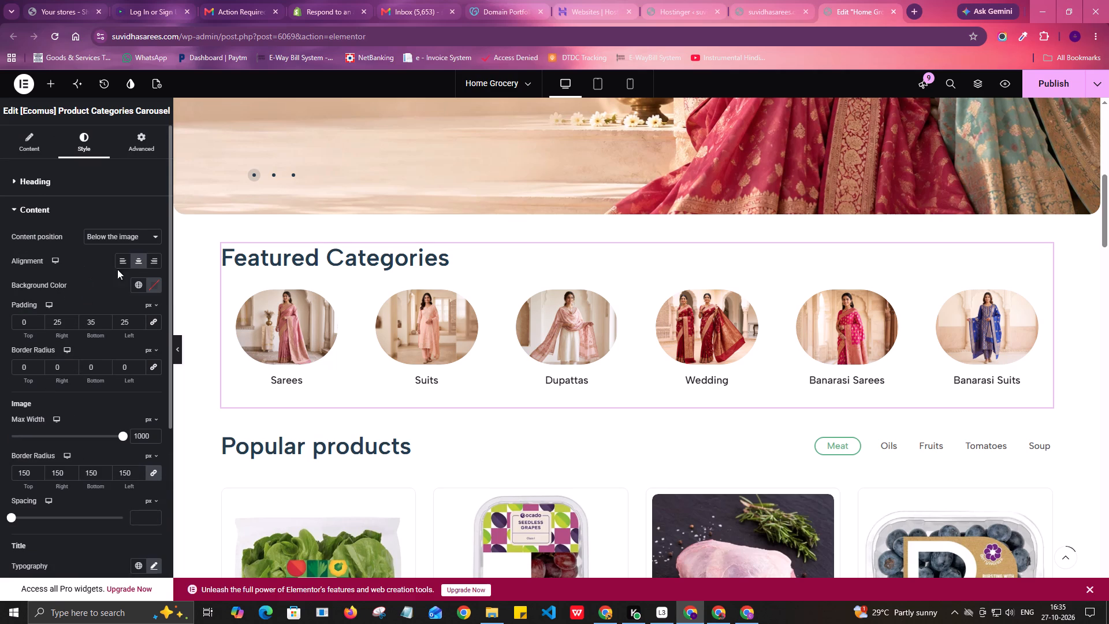
scroll(66, 330, down, 2)
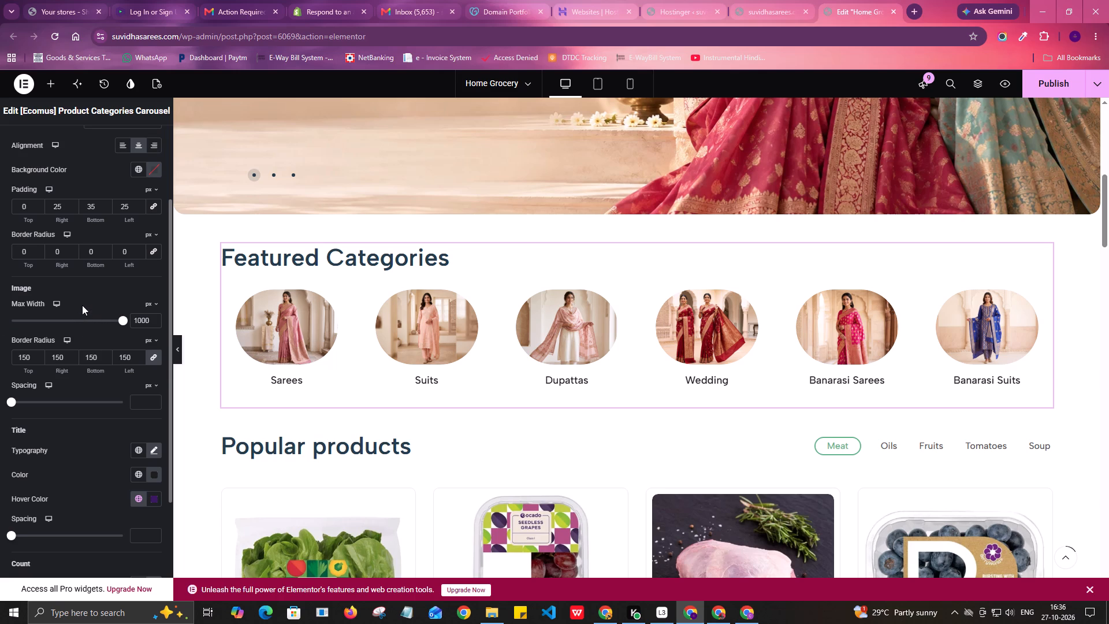
scroll(97, 326, down, 1)
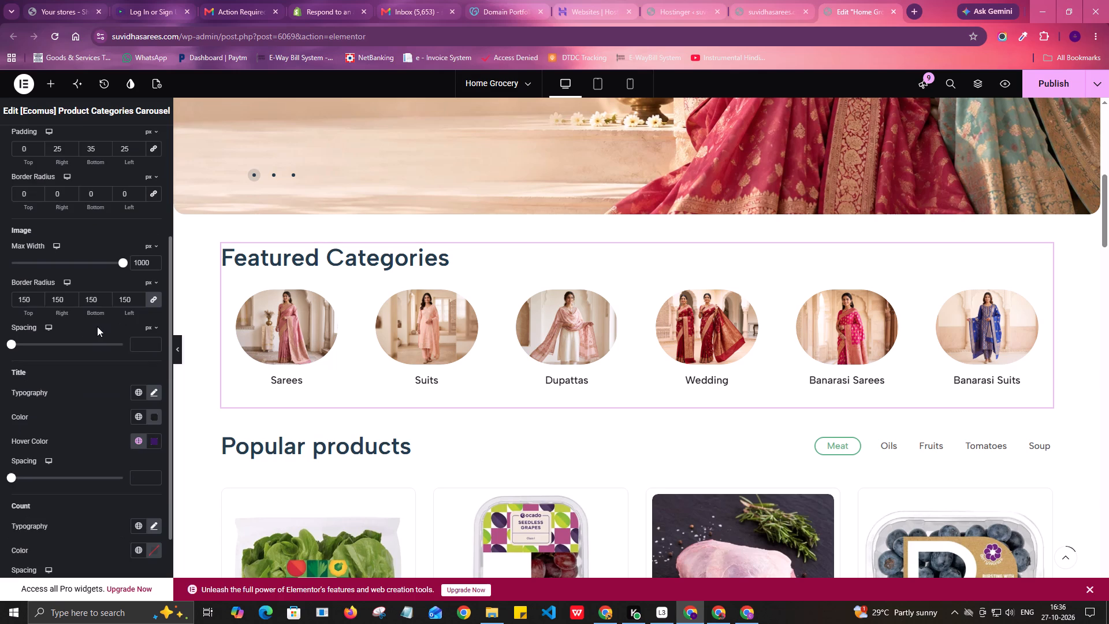
scroll(60, 360, down, 1)
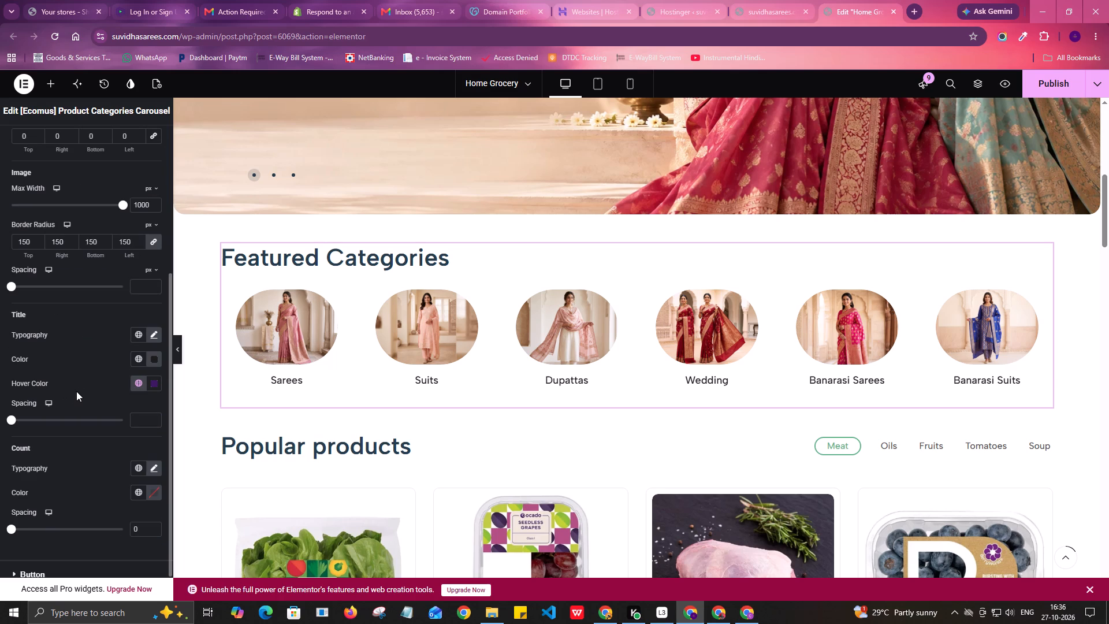
scroll(72, 392, down, 2)
scroll(61, 466, down, 1)
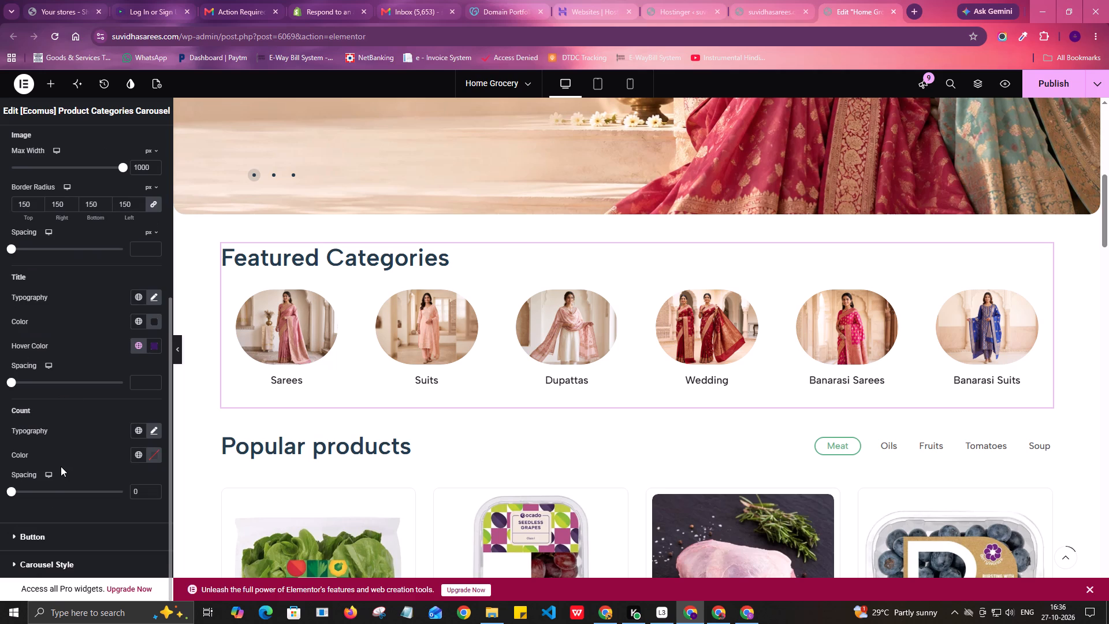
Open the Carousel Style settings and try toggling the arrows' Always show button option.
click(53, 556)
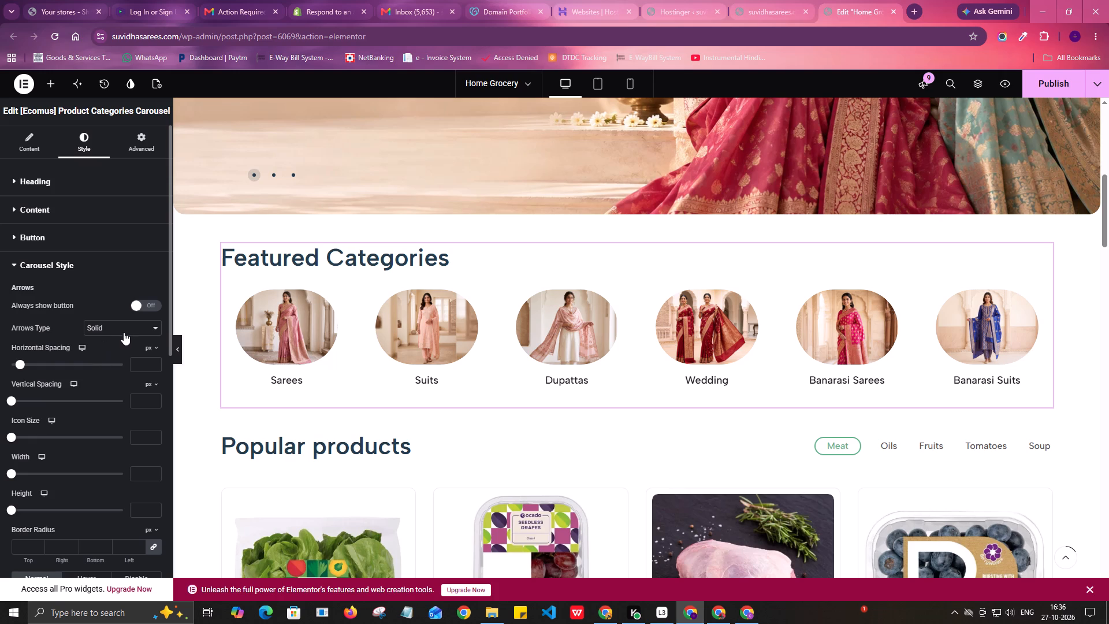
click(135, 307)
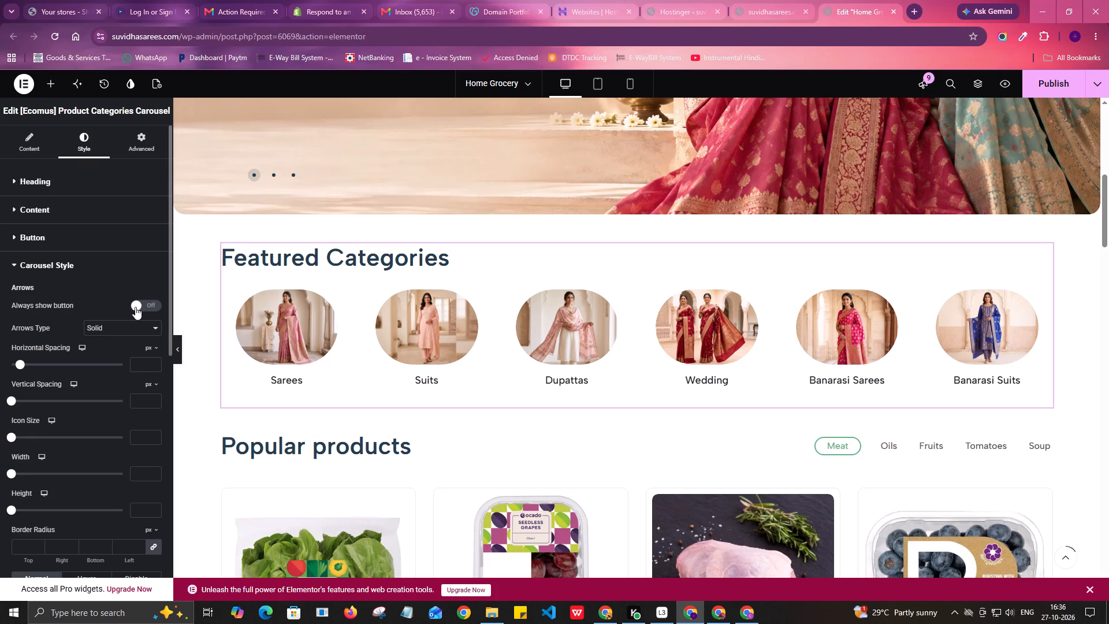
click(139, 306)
Examine the arrow and dot settings in the carousel's Carousel Style section.
scroll(62, 408, down, 2)
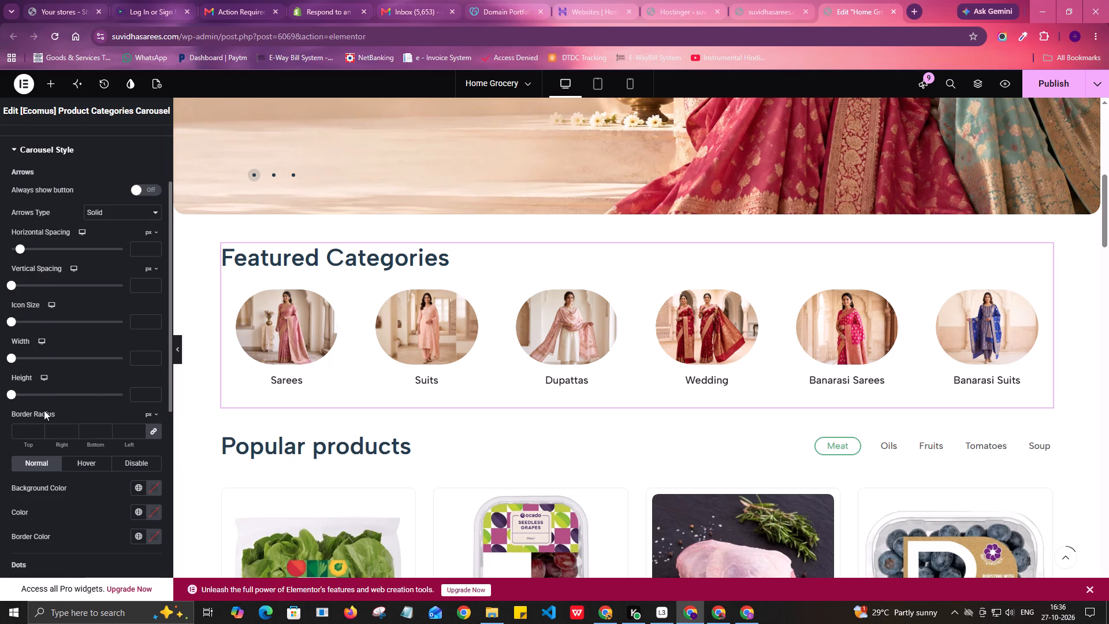
scroll(44, 410, down, 1)
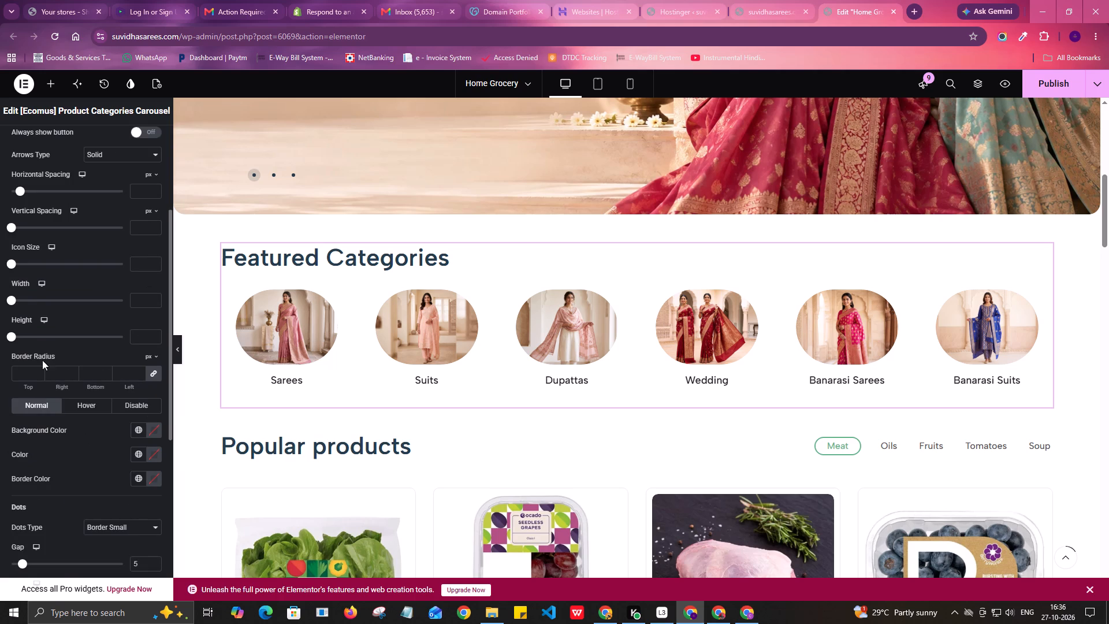
scroll(86, 326, up, 1)
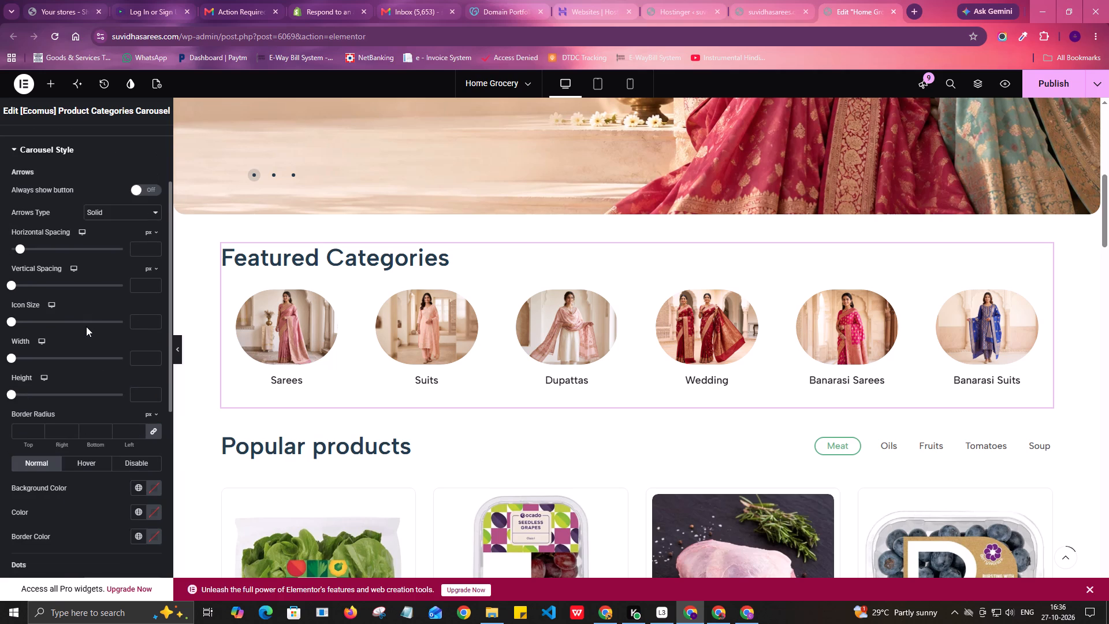
scroll(137, 359, down, 1)
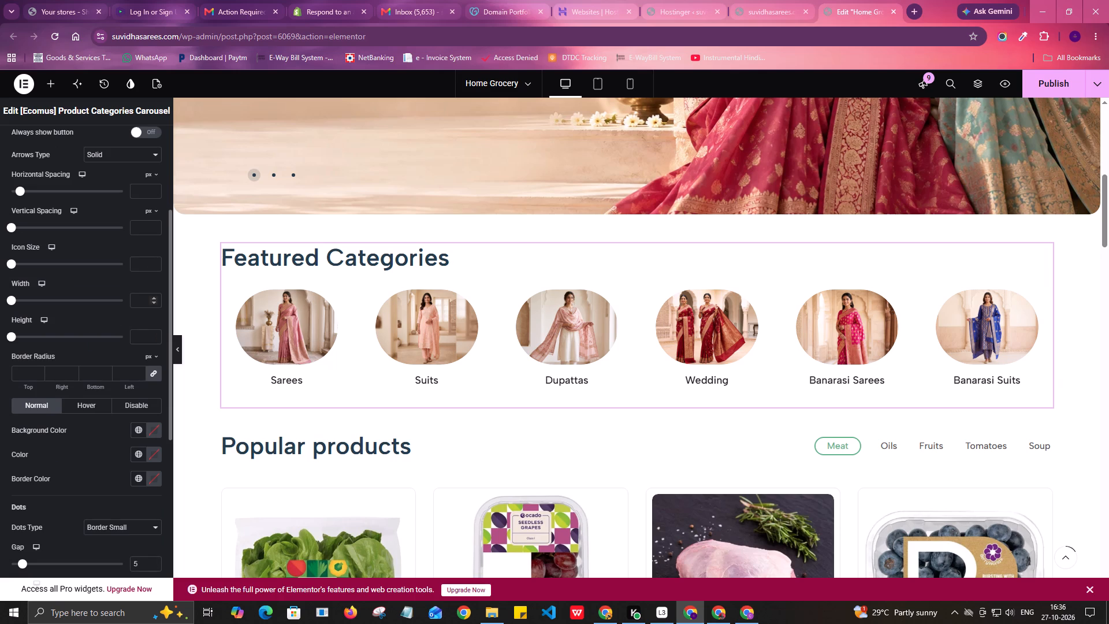
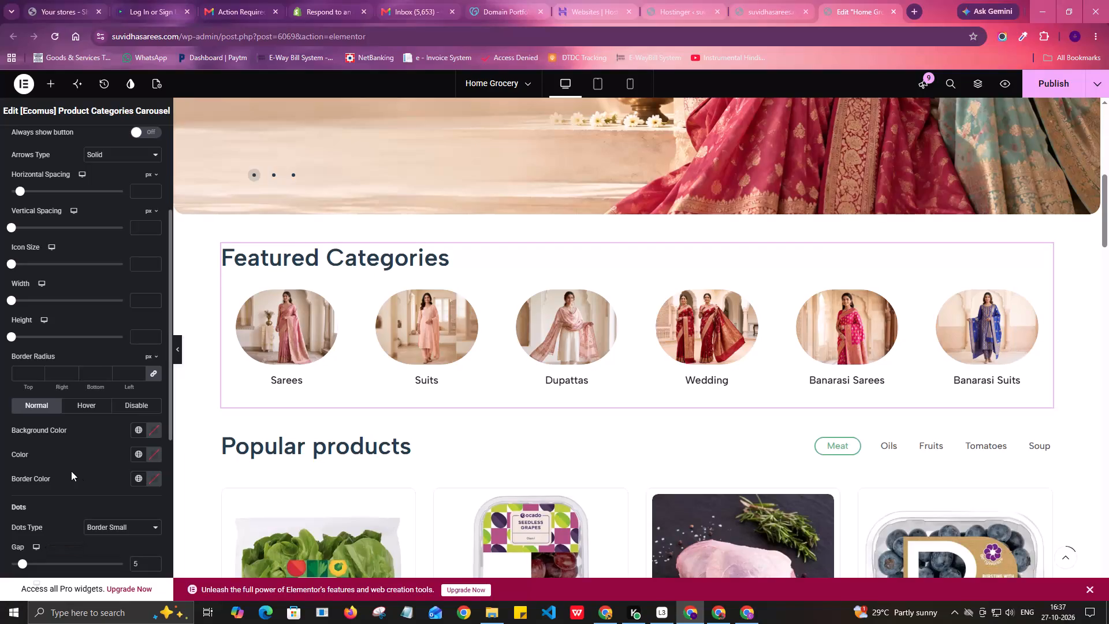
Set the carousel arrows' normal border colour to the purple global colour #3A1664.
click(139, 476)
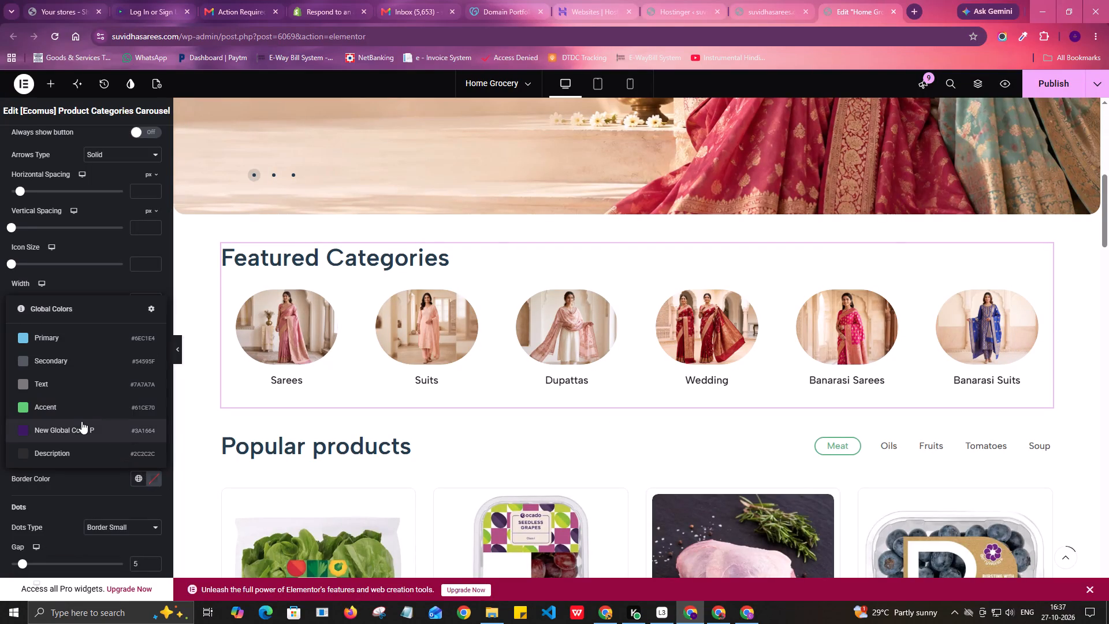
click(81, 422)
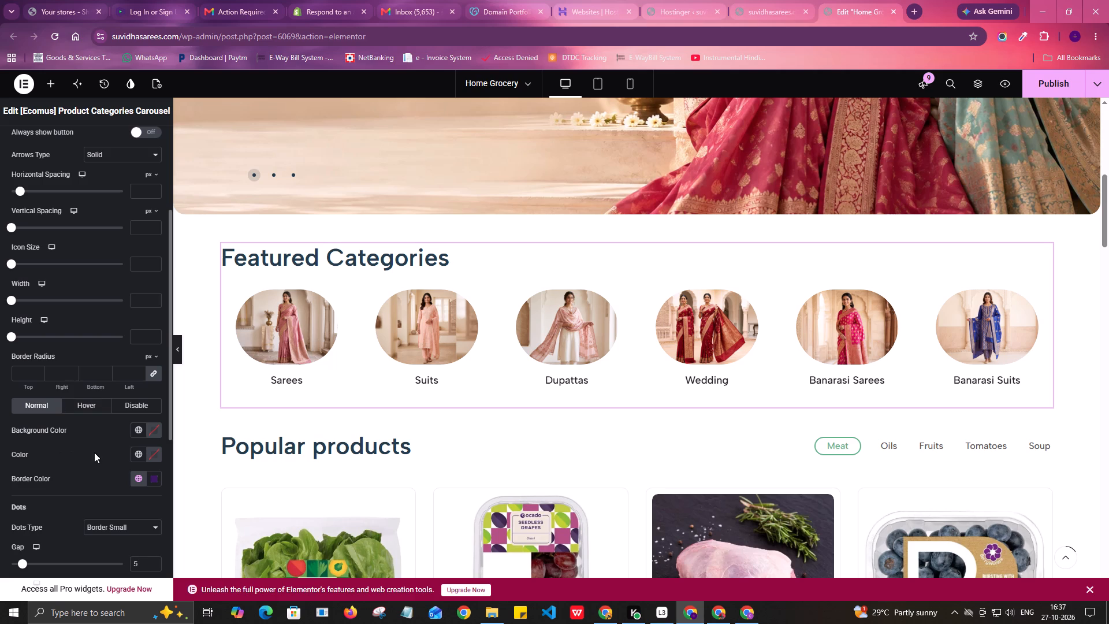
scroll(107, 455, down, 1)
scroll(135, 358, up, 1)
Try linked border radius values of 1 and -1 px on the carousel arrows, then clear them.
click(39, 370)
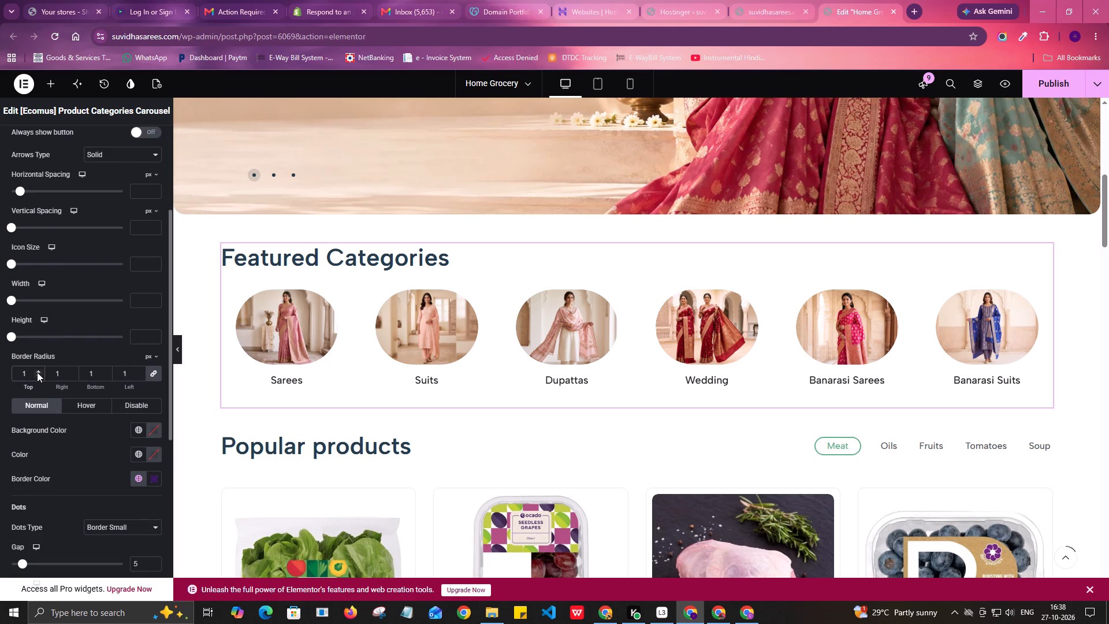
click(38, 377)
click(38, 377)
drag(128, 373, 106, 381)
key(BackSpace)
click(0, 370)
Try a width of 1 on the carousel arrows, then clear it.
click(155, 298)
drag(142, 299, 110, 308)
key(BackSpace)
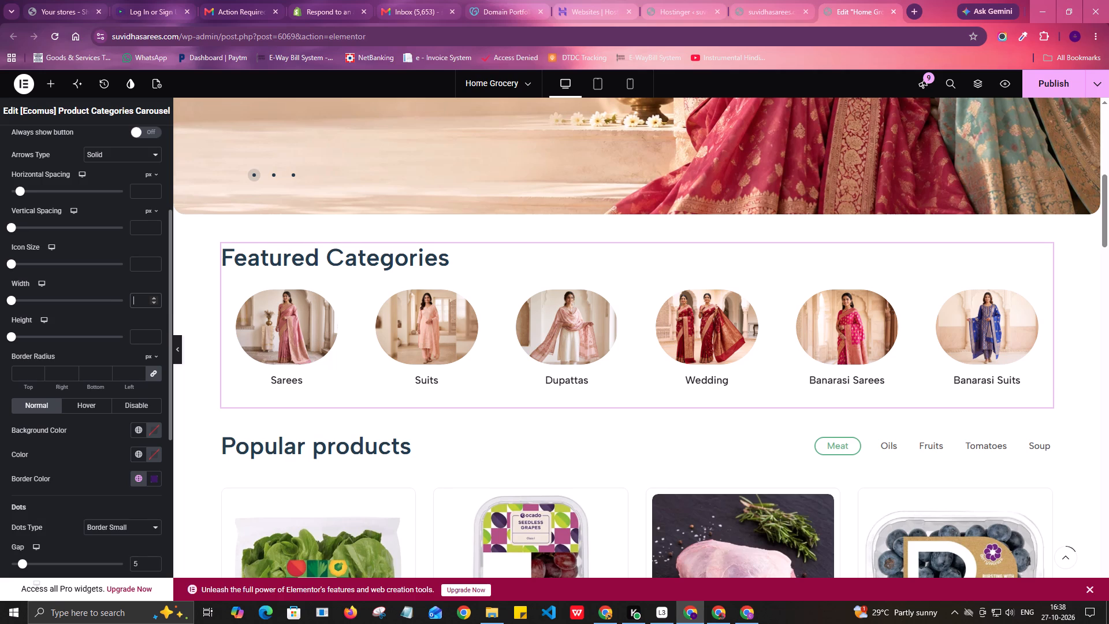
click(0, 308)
Check the Arrows Type options in Carousel Style without choosing a different type.
scroll(102, 322, up, 1)
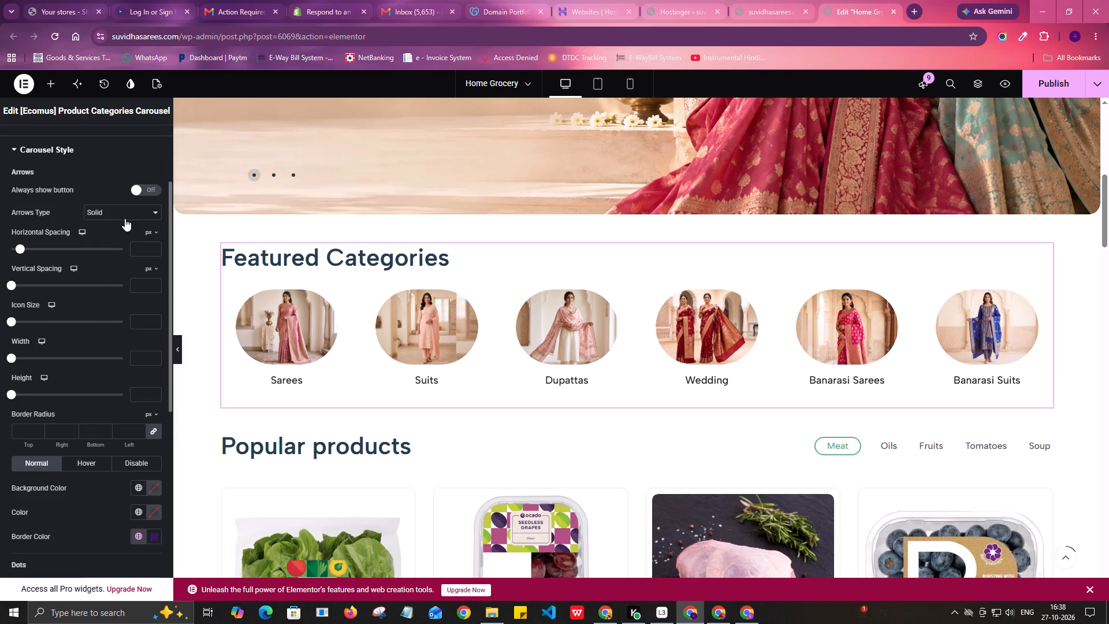
click(121, 214)
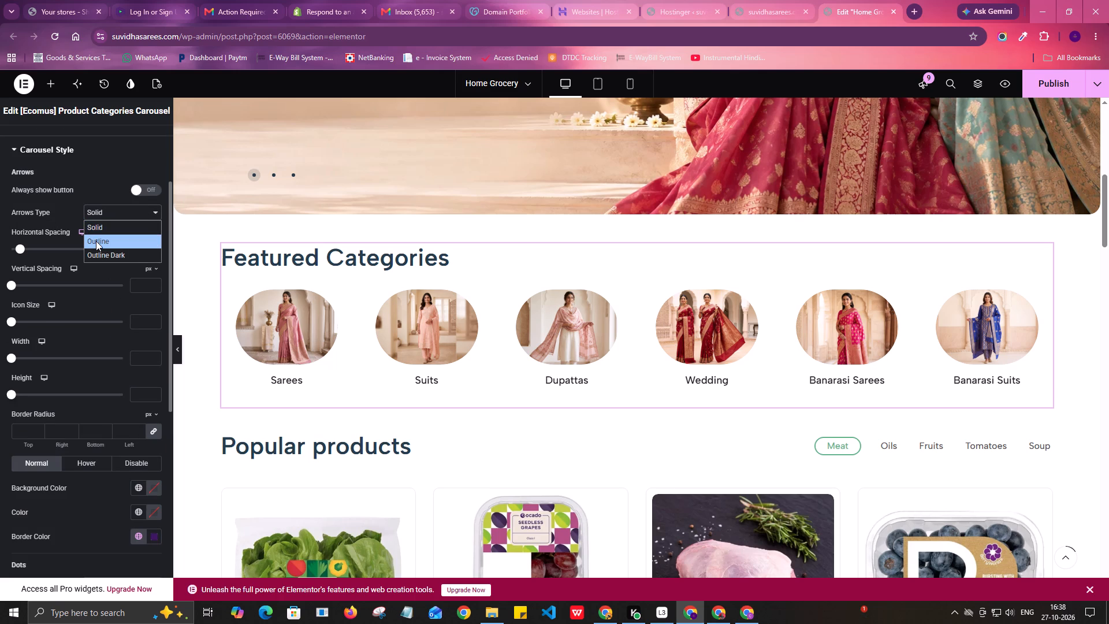
click(0, 243)
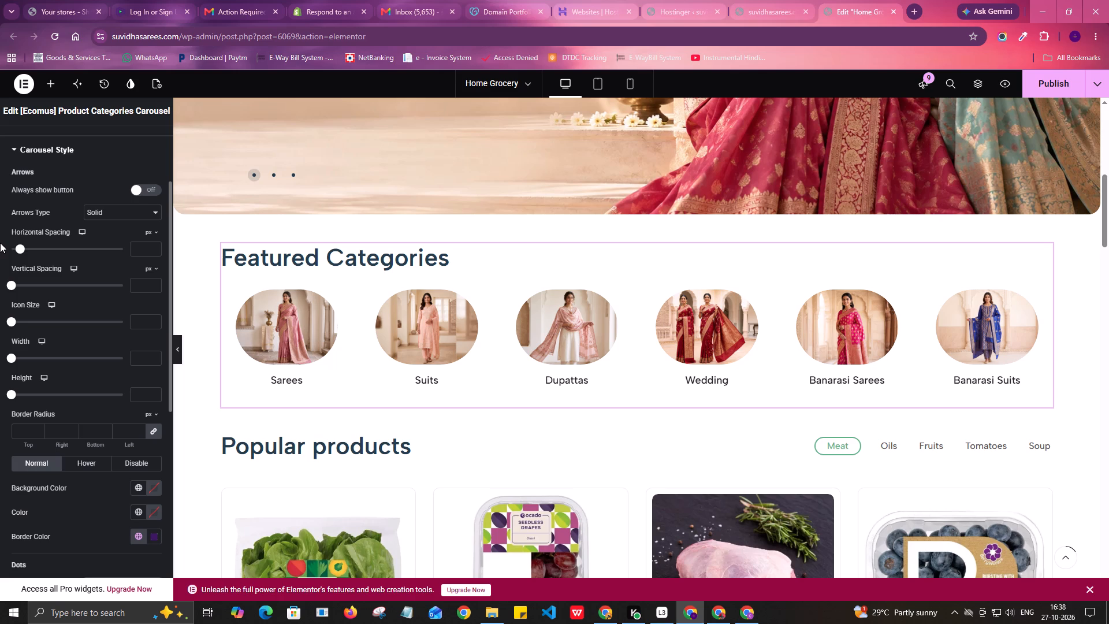
Examine the category carousel's Content and Button style settings.
scroll(0, 255, down, 2)
scroll(94, 270, up, 4)
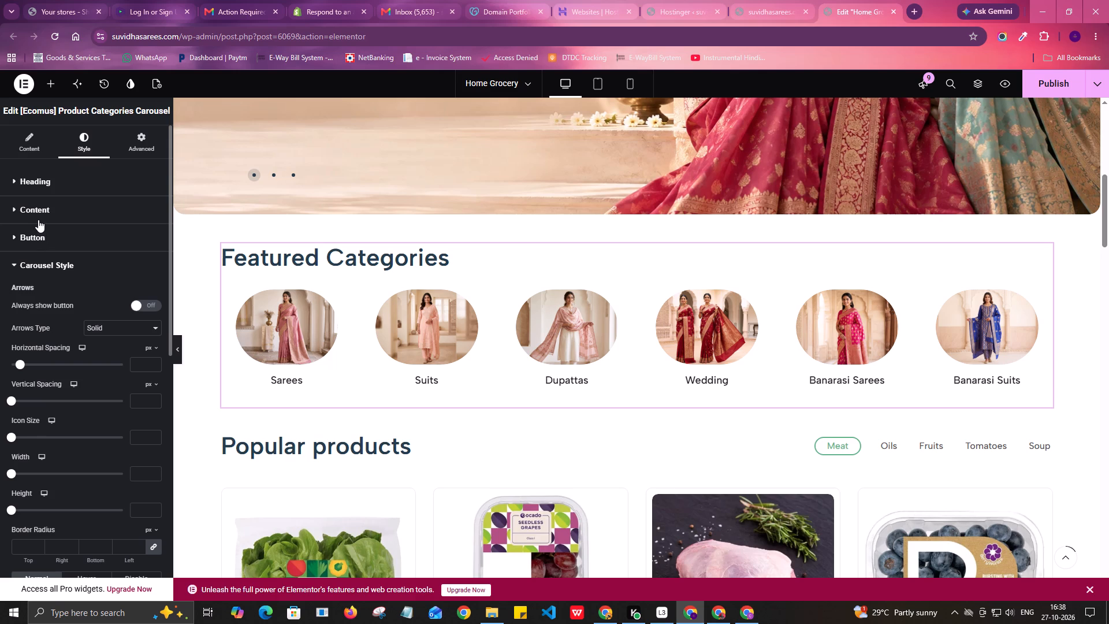
click(38, 215)
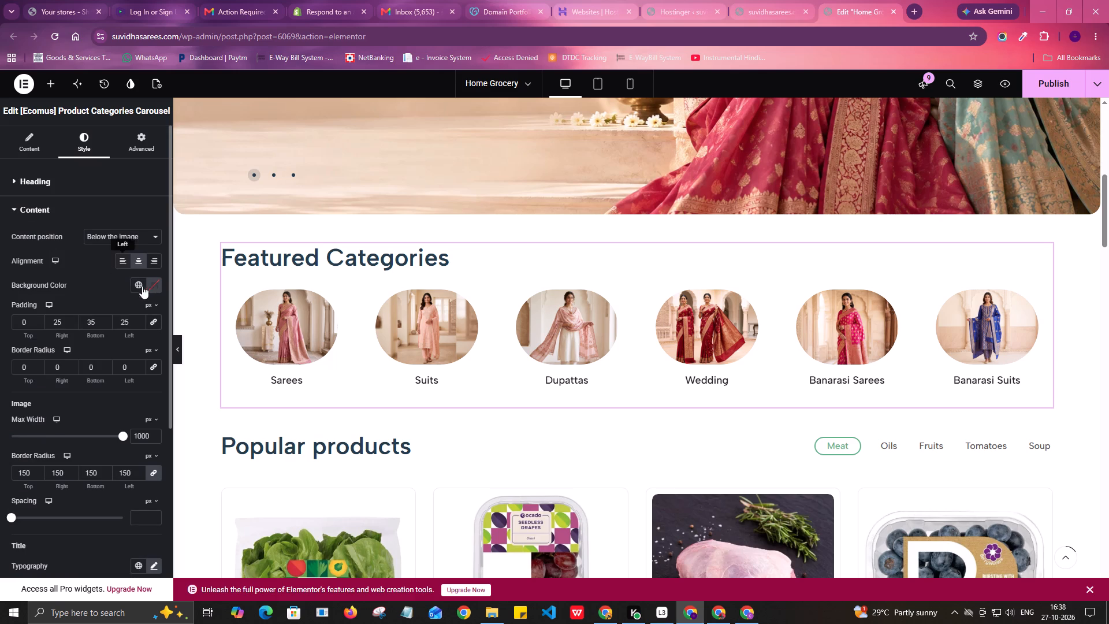
scroll(89, 417, down, 1)
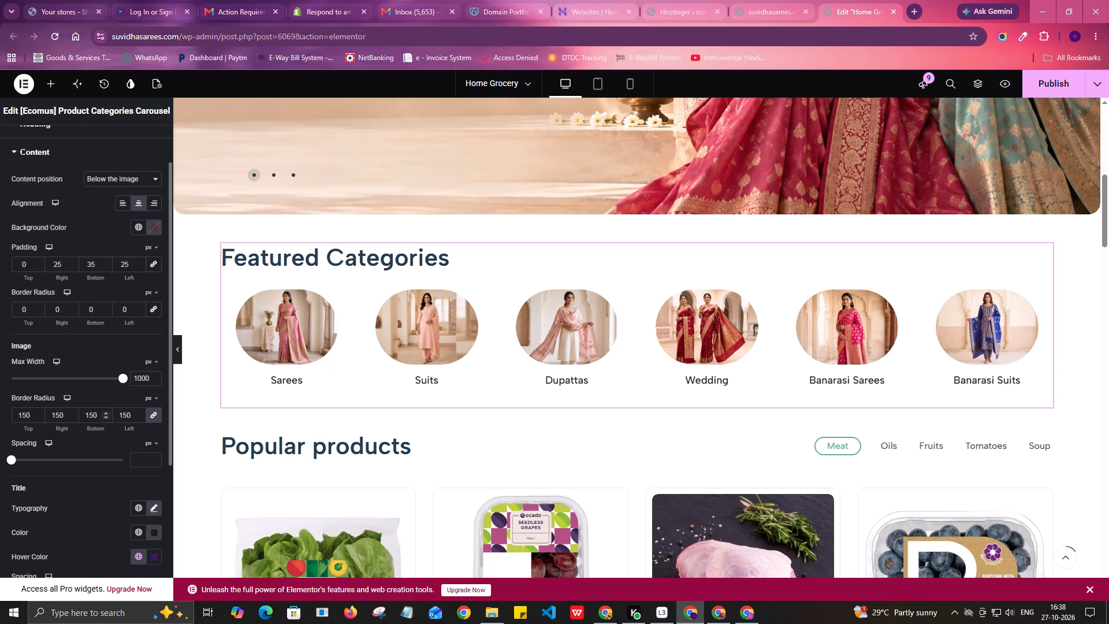
scroll(75, 466, down, 4)
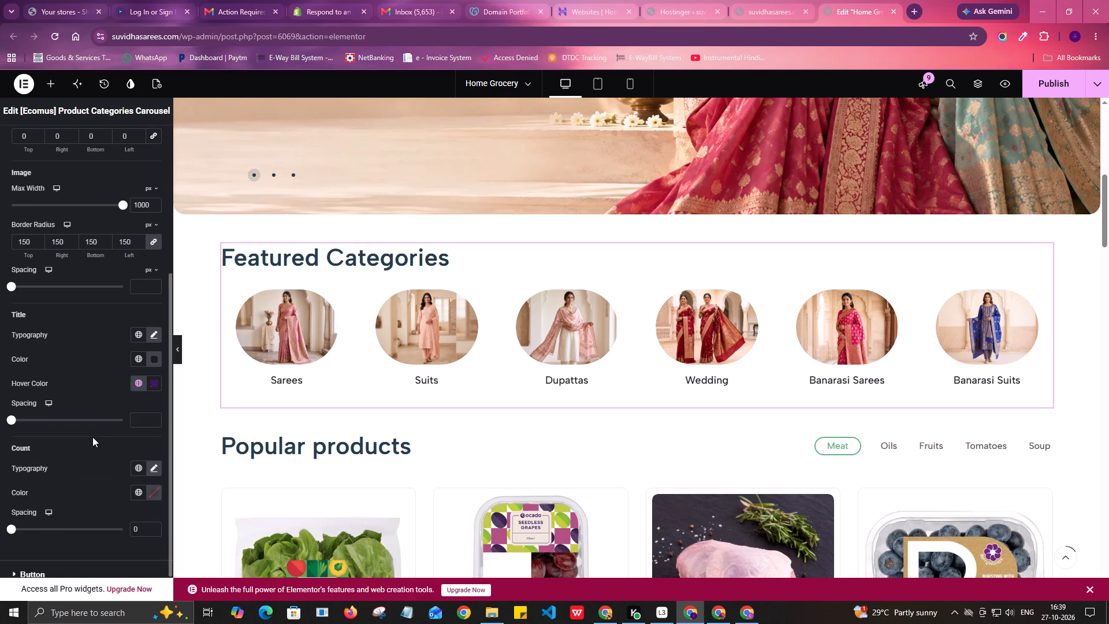
scroll(92, 437, down, 2)
click(29, 540)
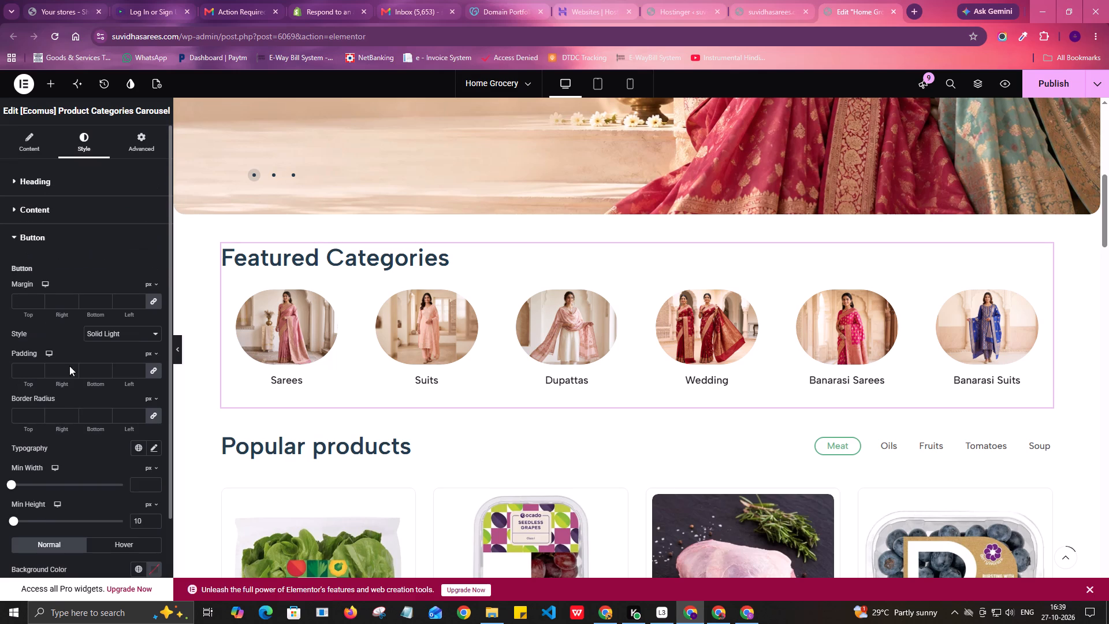
scroll(64, 435, down, 1)
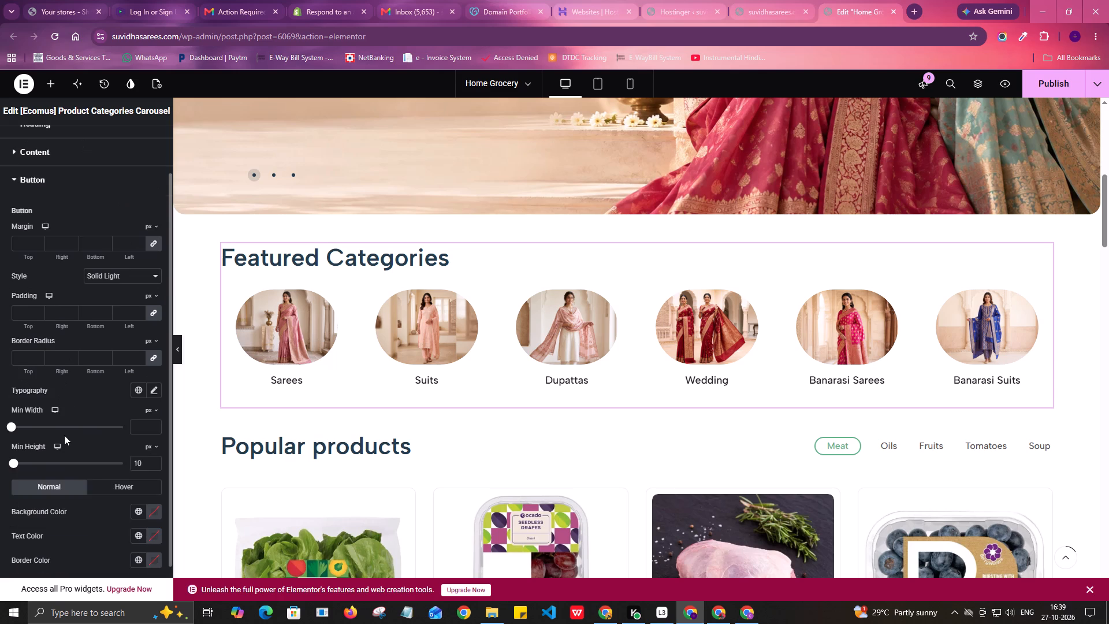
scroll(68, 432, down, 5)
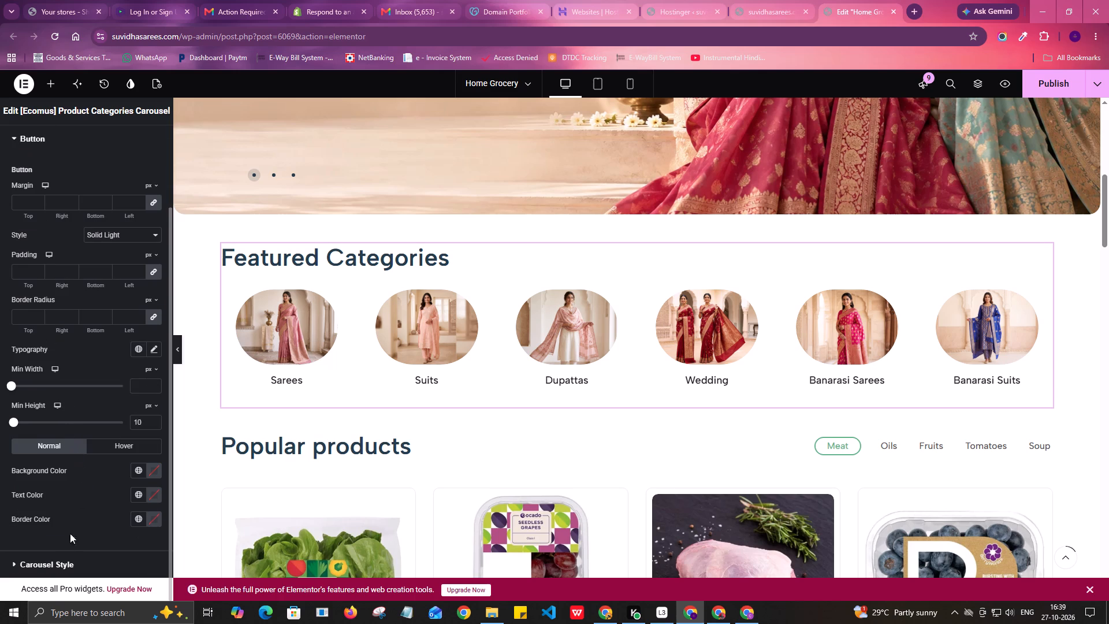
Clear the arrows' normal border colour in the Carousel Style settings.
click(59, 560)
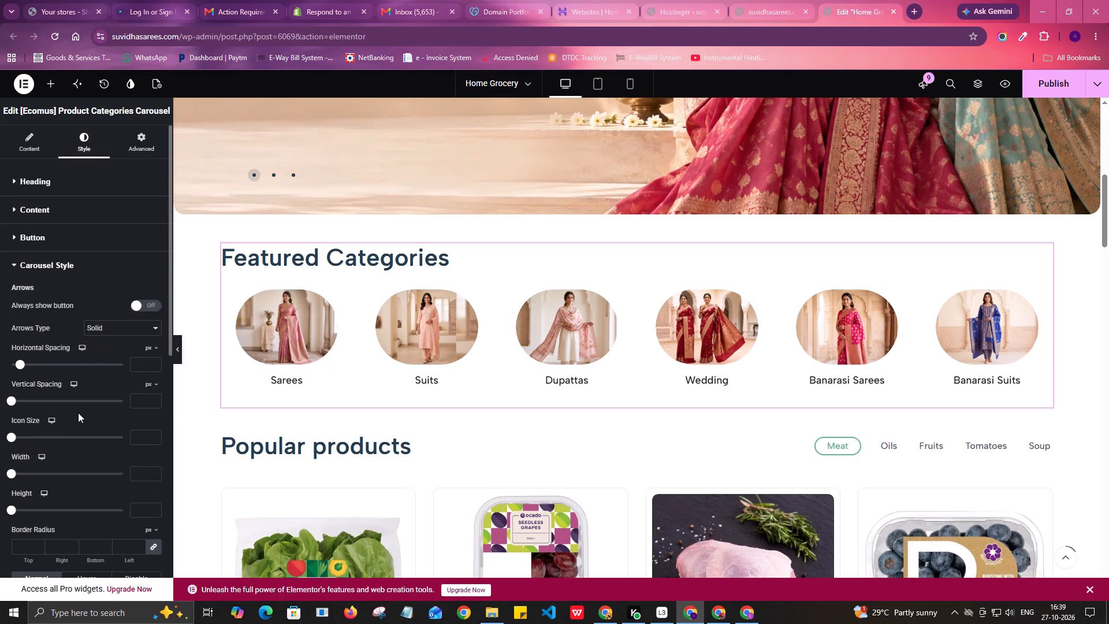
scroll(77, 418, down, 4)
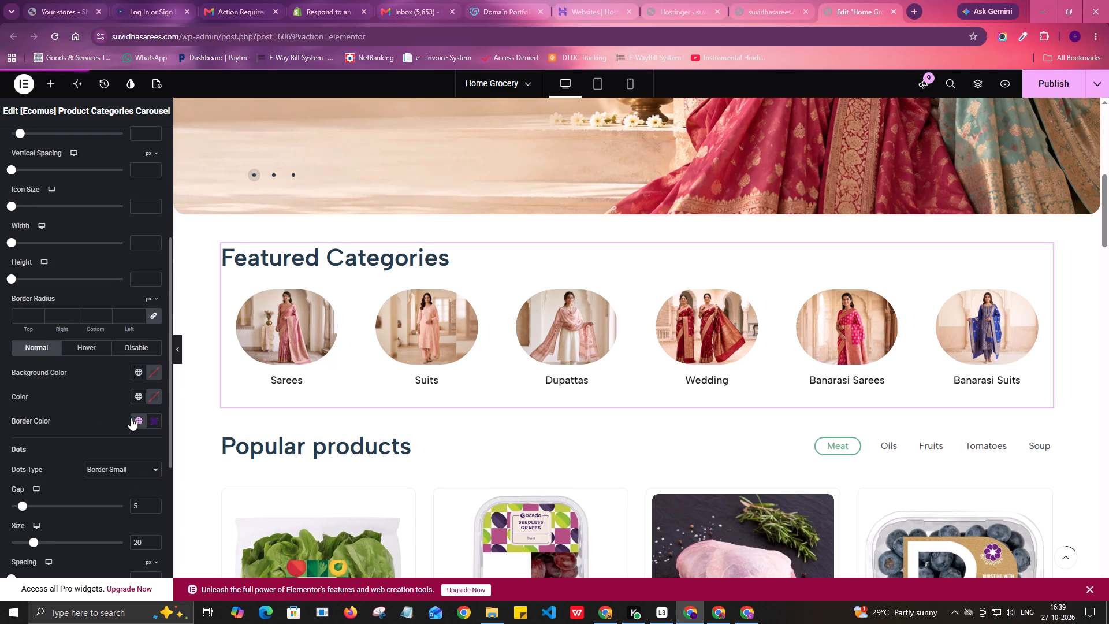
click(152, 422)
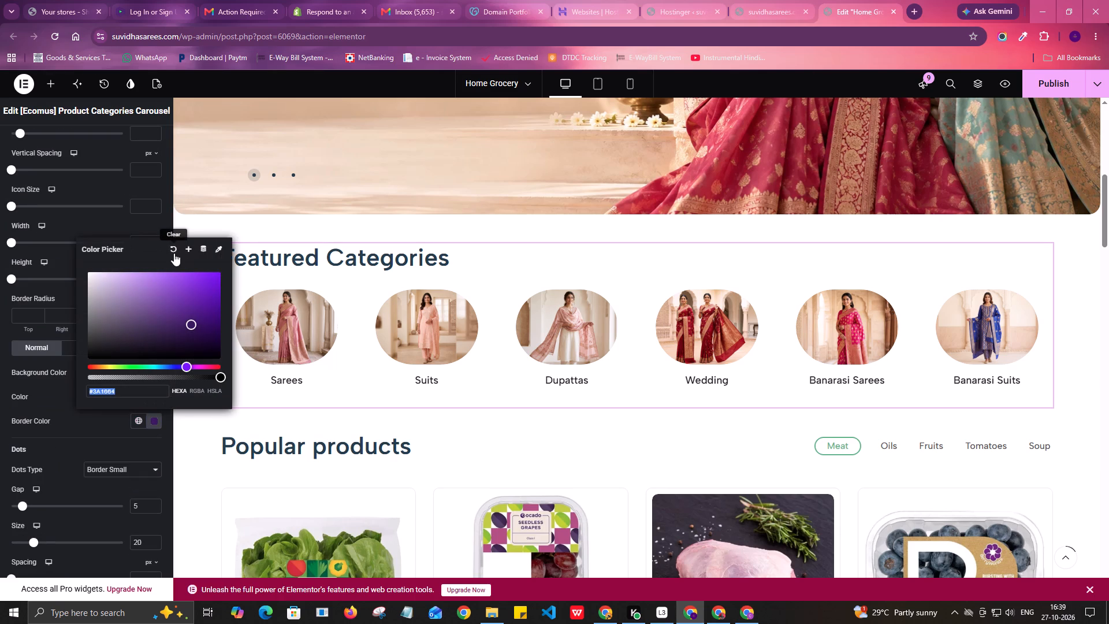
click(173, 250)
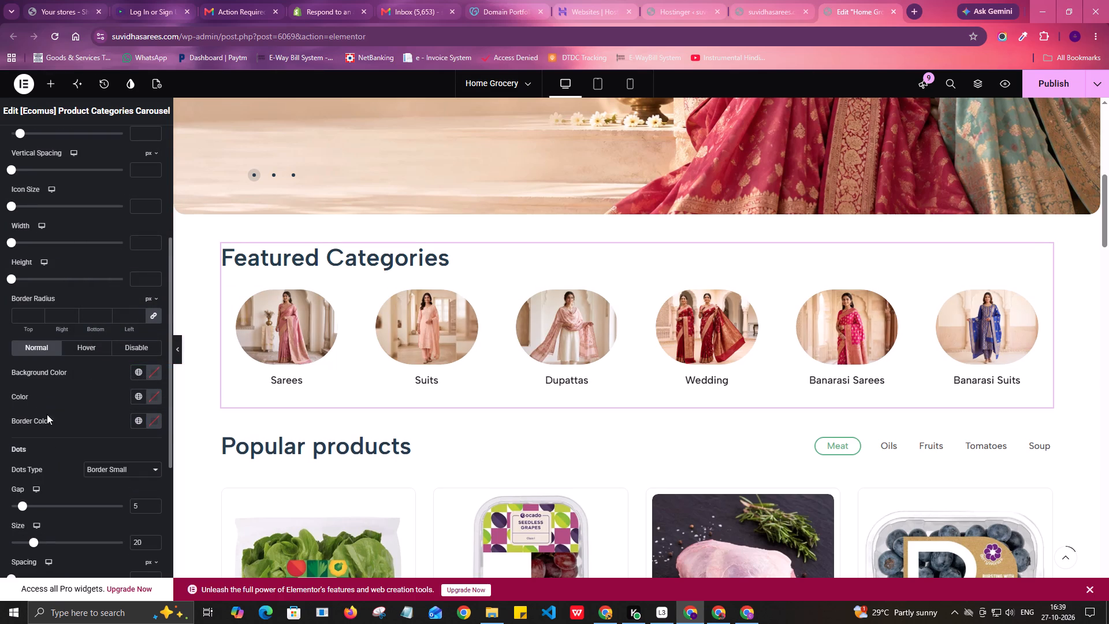
Examine the Dots Type options and the remaining Dots and Arrows on heading settings in Carousel Style.
scroll(99, 446, down, 2)
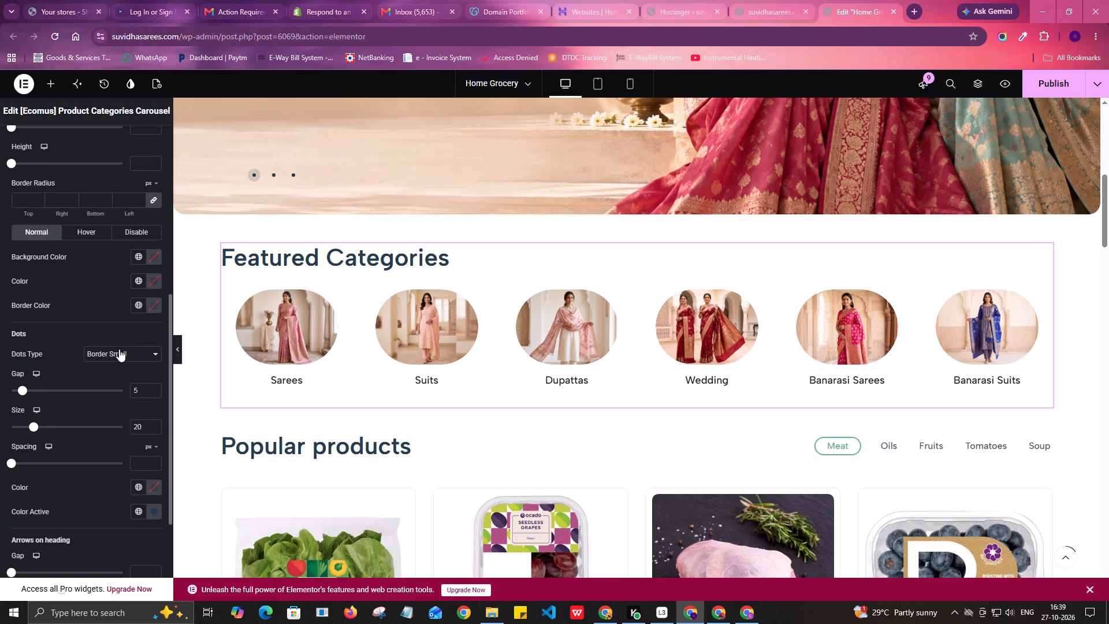
click(118, 356)
click(0, 392)
scroll(62, 469, down, 1)
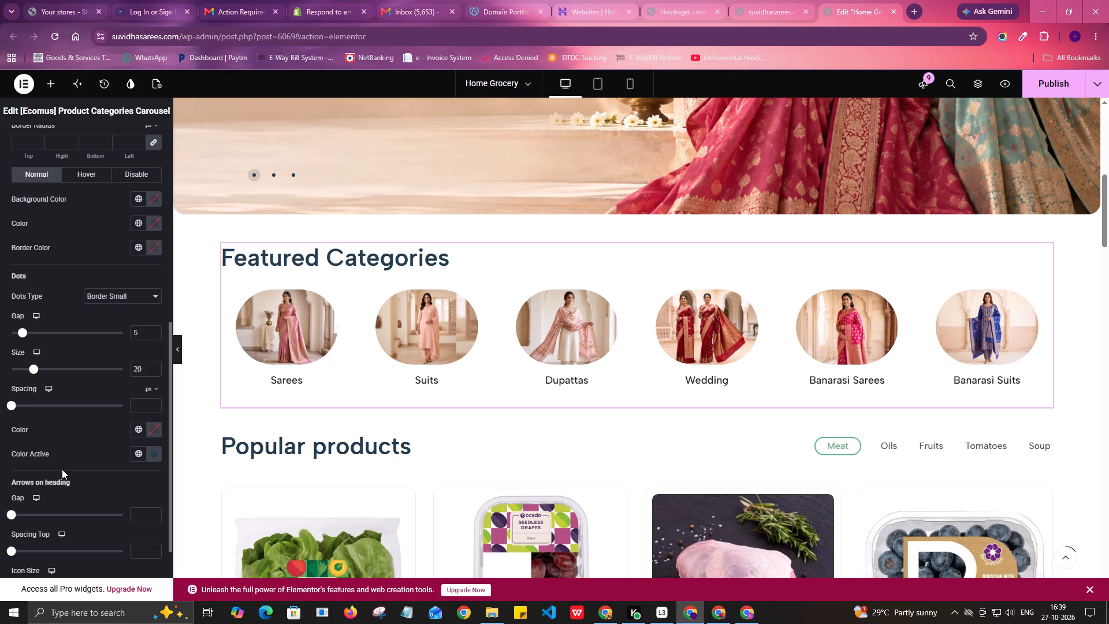
scroll(69, 471, down, 3)
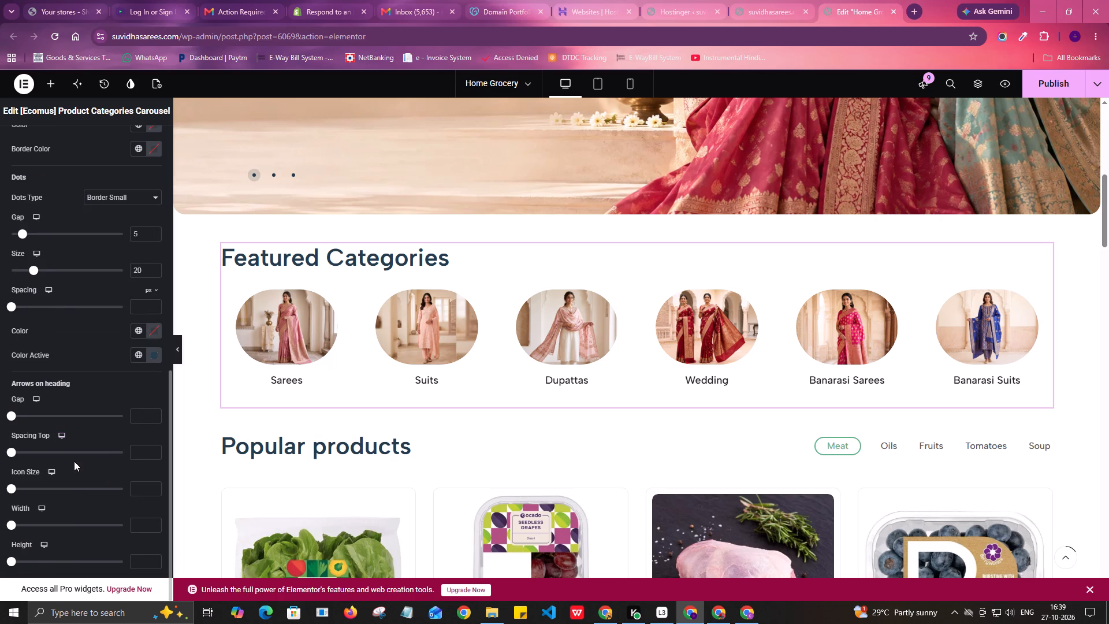
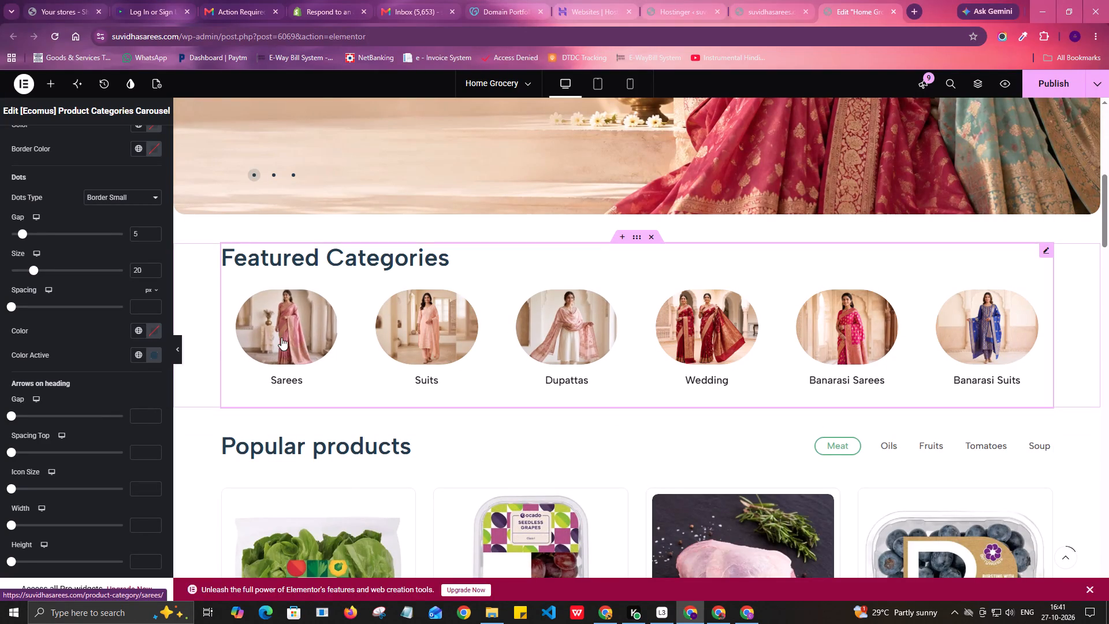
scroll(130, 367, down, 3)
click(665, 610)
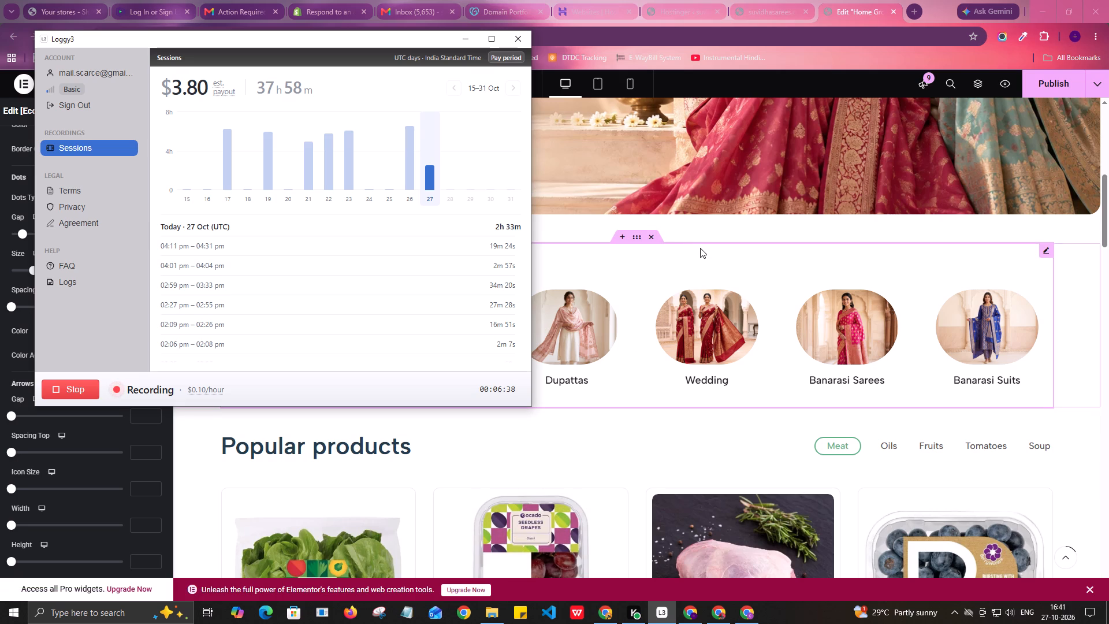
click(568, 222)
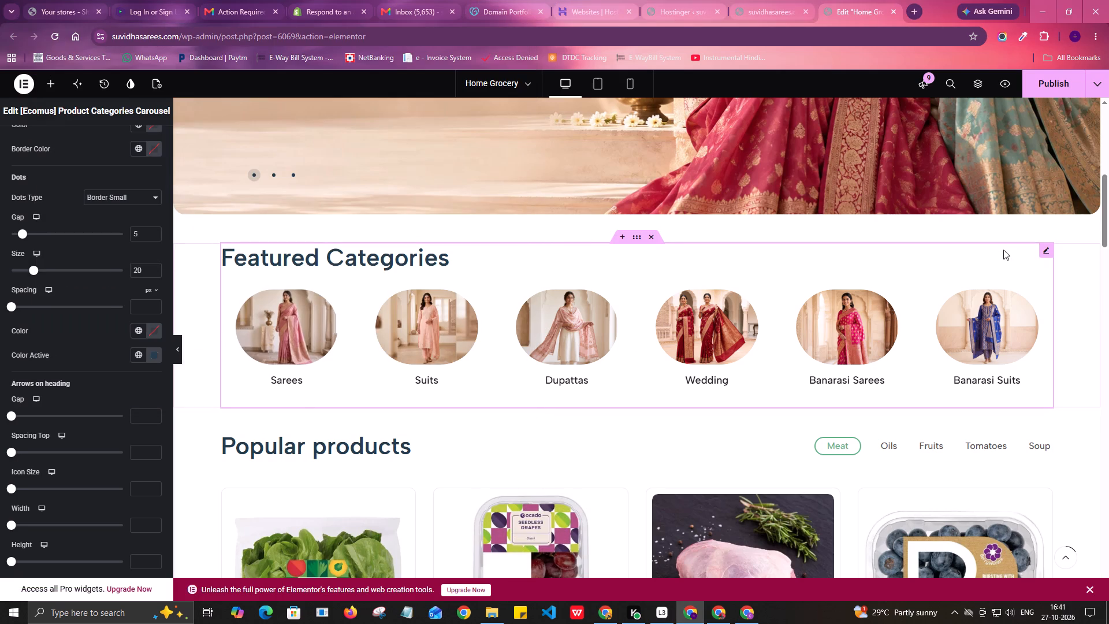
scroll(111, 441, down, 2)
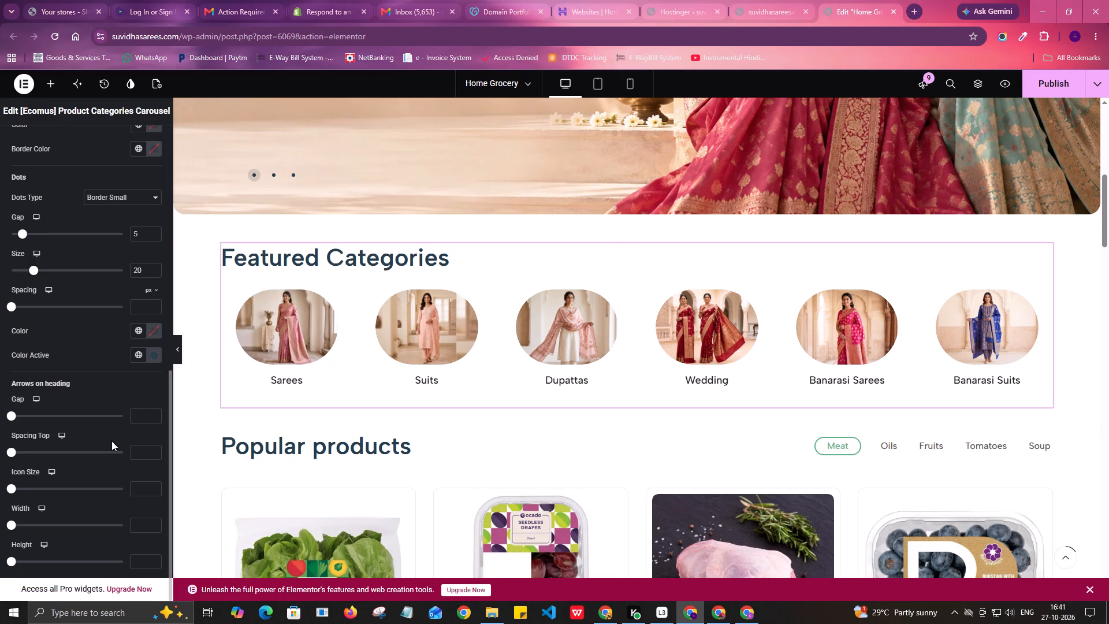
Examine the category carousel's content settings, covering Categories, View All Options and Carousel Settings.
scroll(111, 441, up, 15)
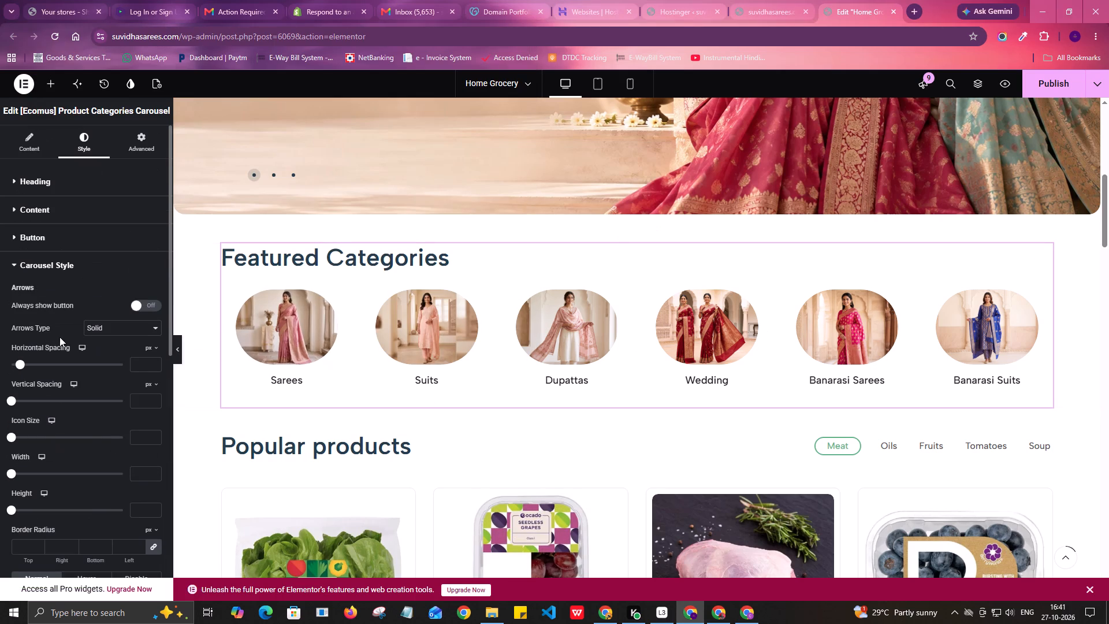
click(29, 146)
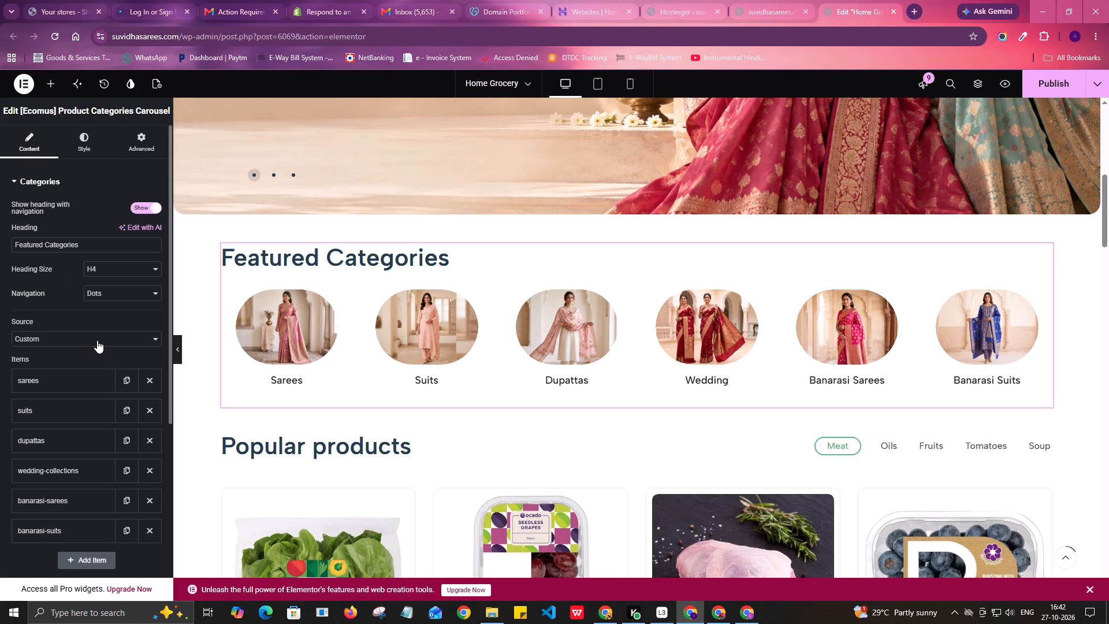
scroll(29, 349, down, 3)
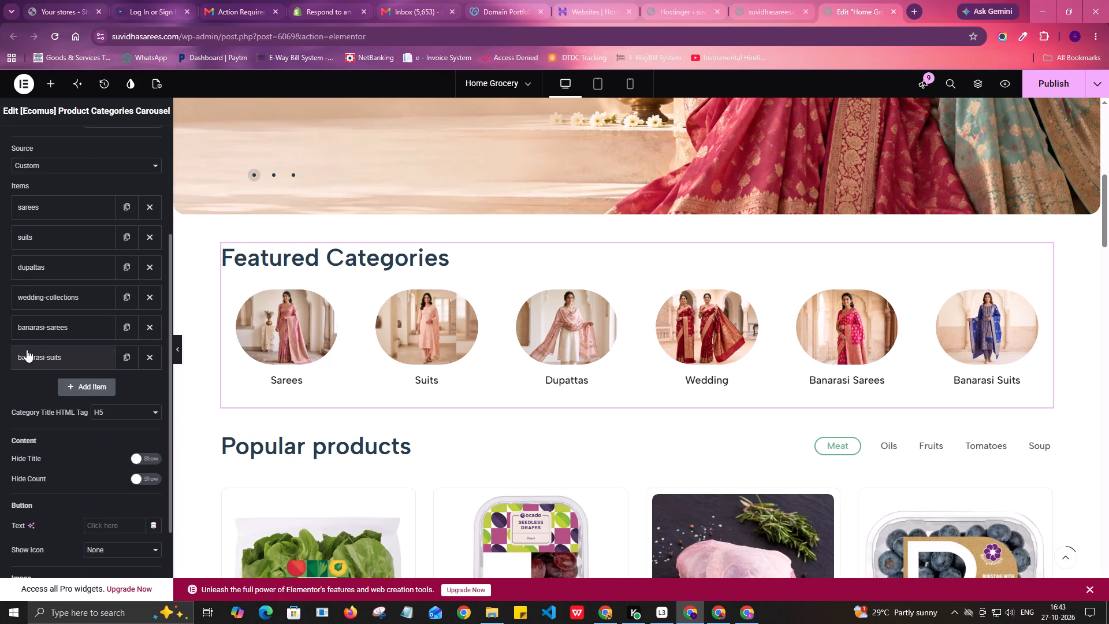
scroll(116, 414, down, 1)
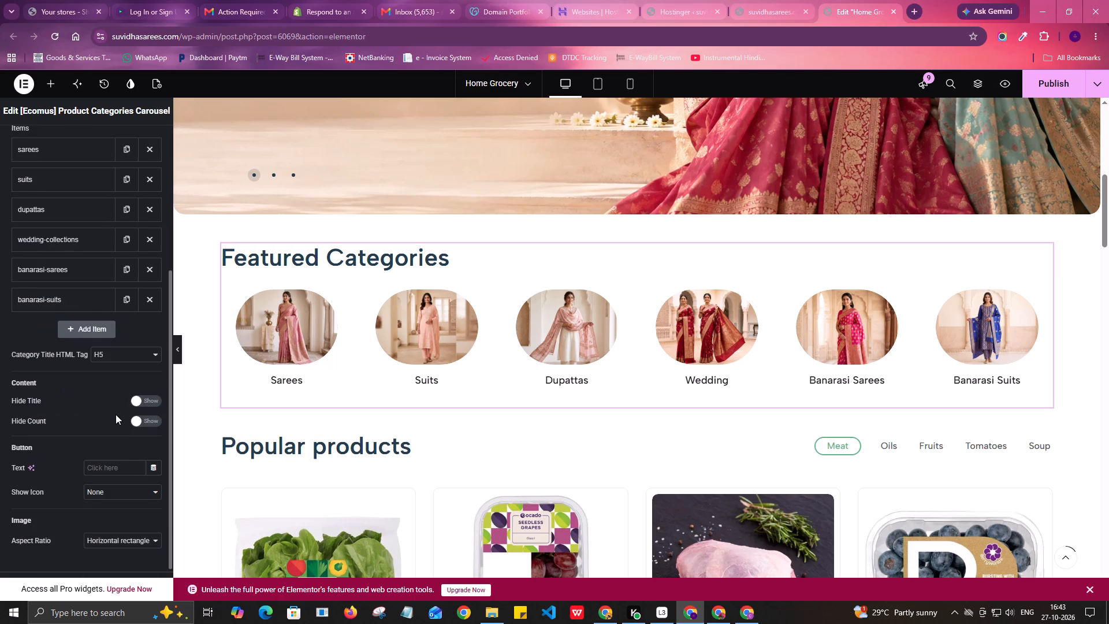
scroll(116, 414, down, 3)
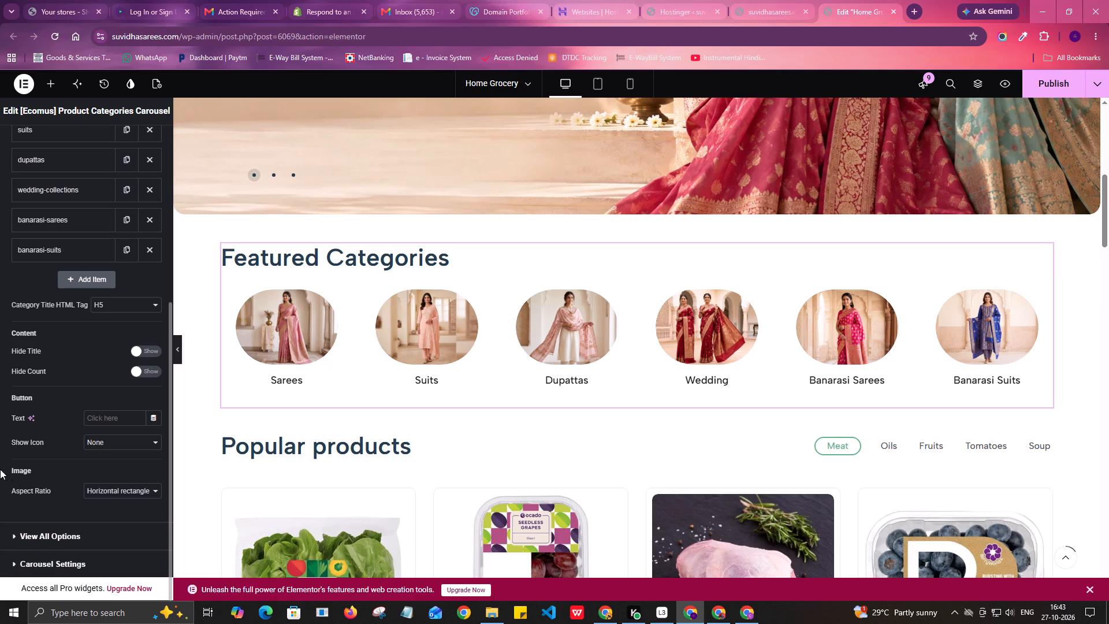
scroll(47, 477, down, 1)
click(44, 534)
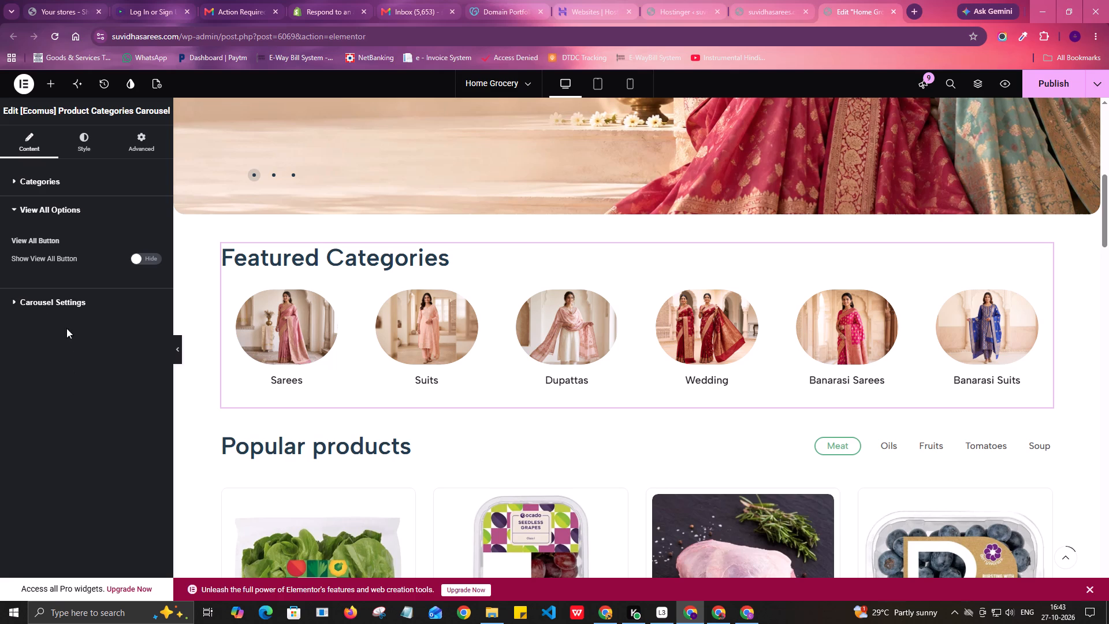
click(38, 304)
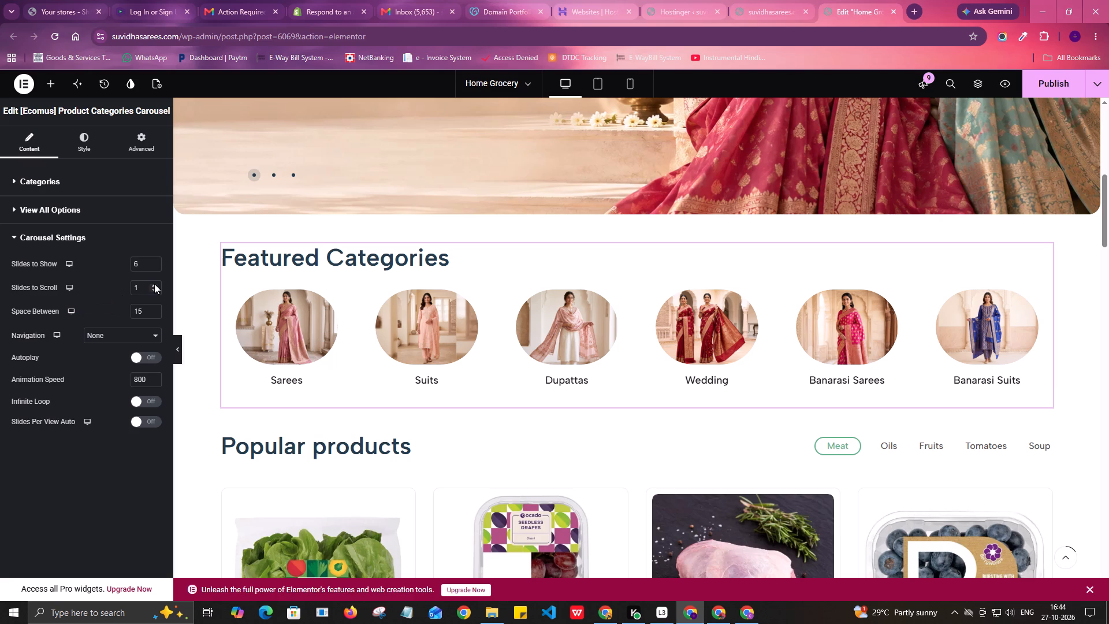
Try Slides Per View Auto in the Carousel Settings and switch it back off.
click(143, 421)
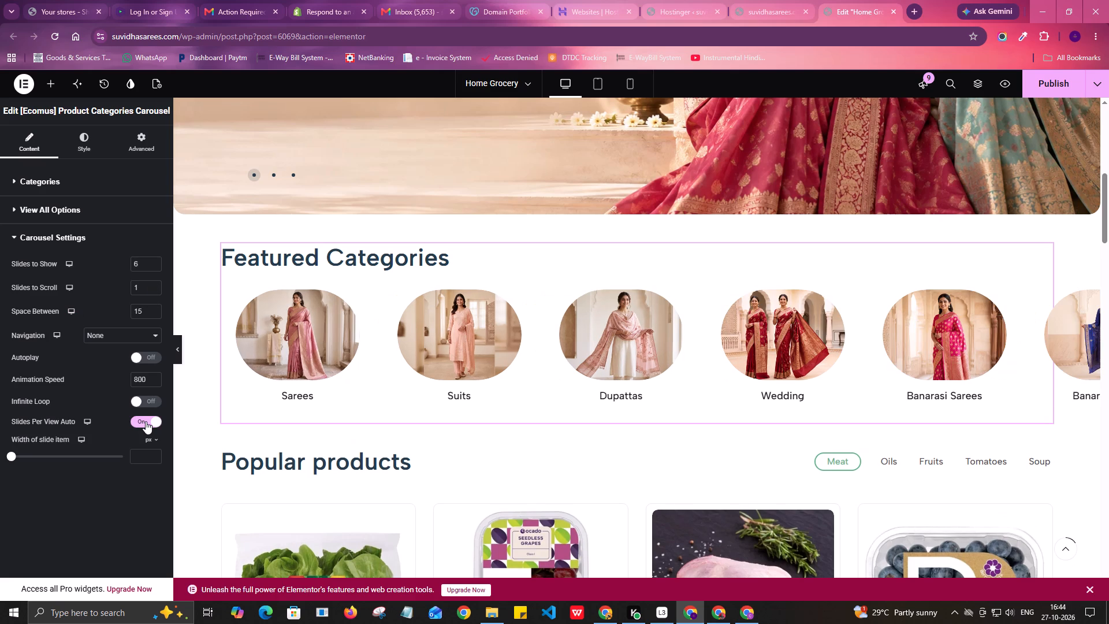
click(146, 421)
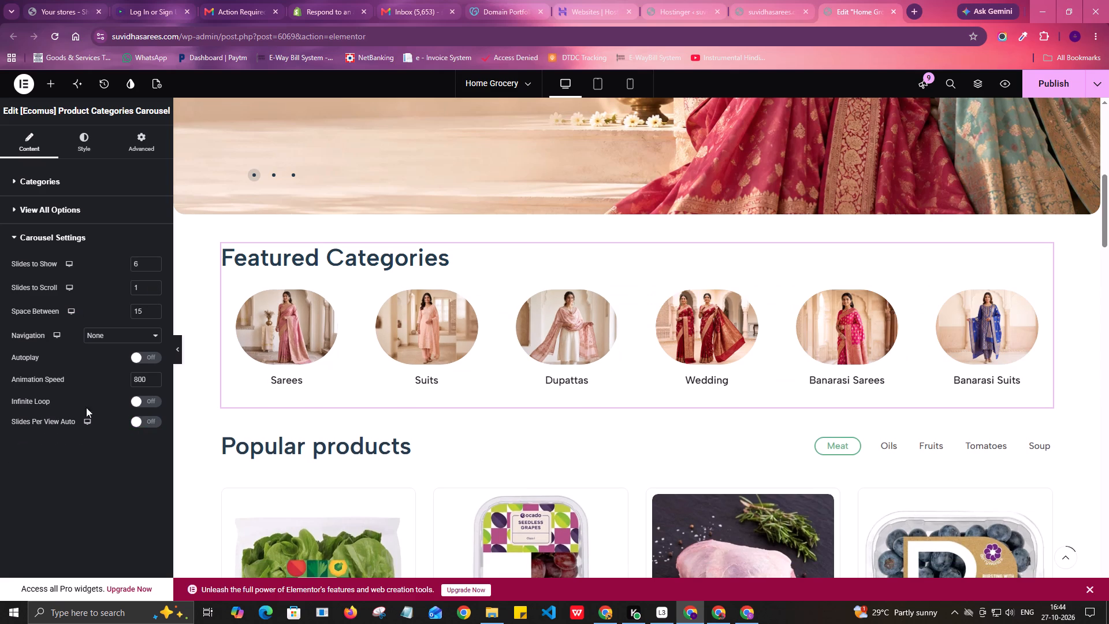
Check the carousel's Navigation choices, the Categories settings and the sarees item's image and category fields.
click(91, 338)
click(91, 338)
scroll(119, 337, up, 4)
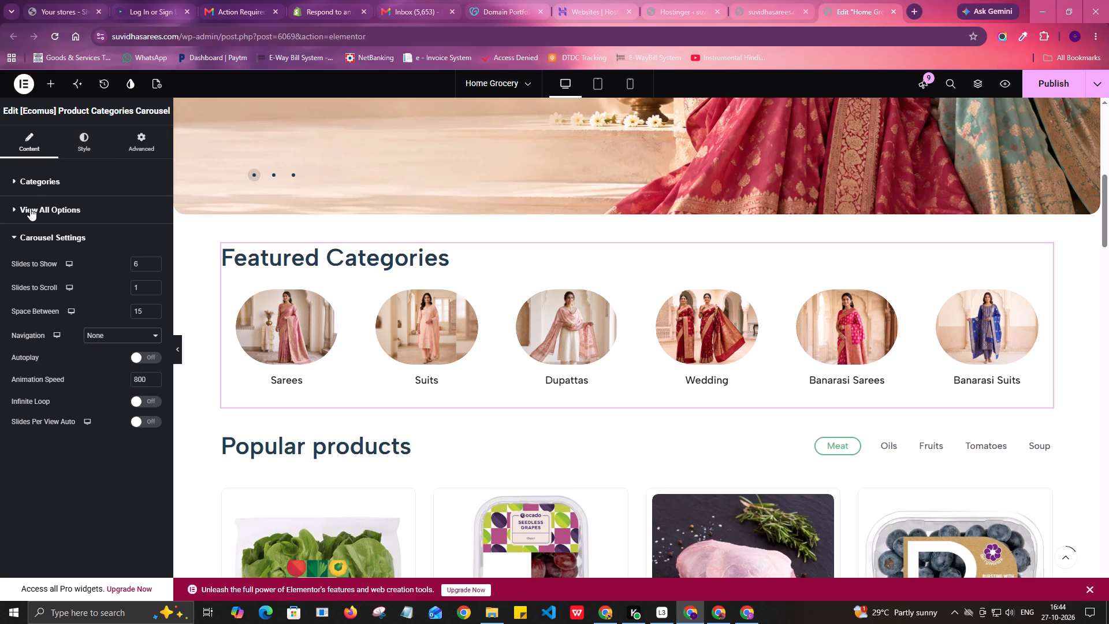
click(30, 208)
click(46, 181)
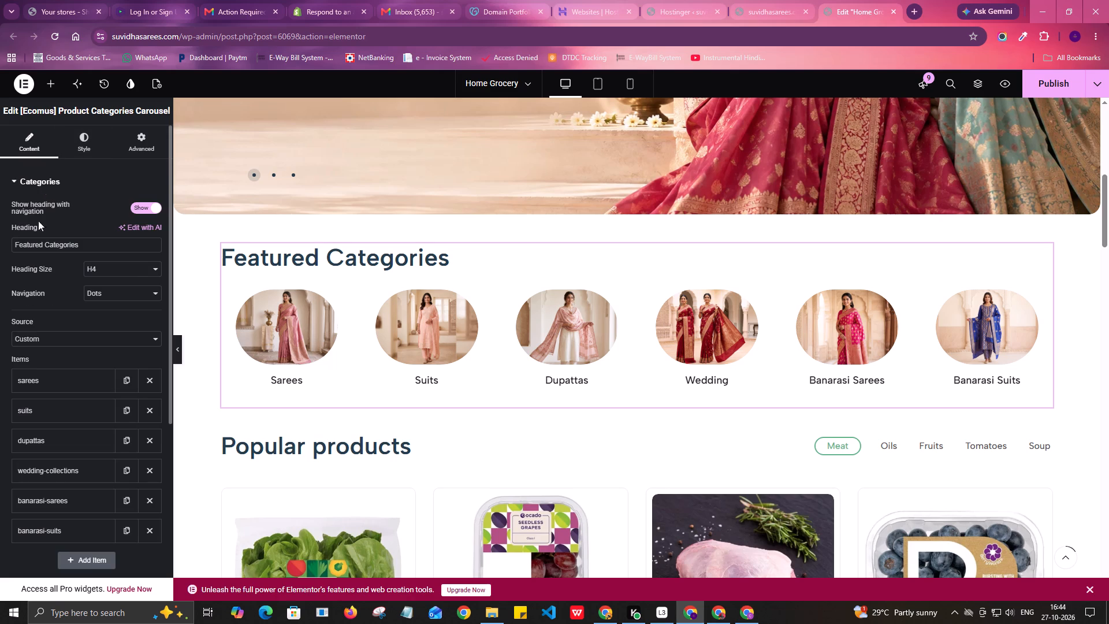
scroll(24, 301, down, 4)
scroll(0, 313, up, 2)
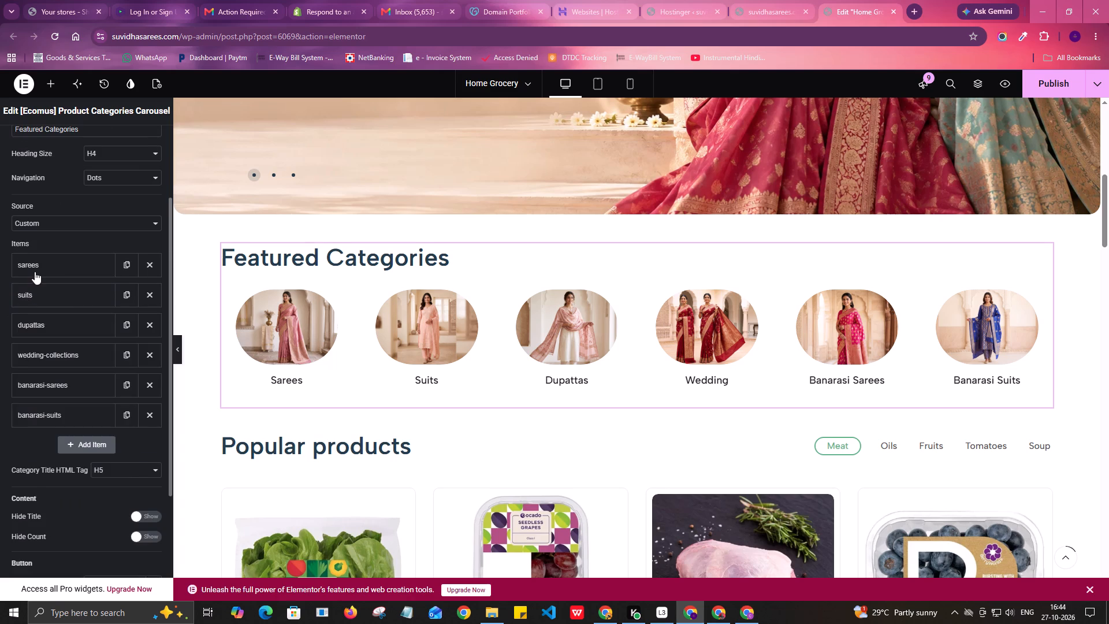
click(36, 270)
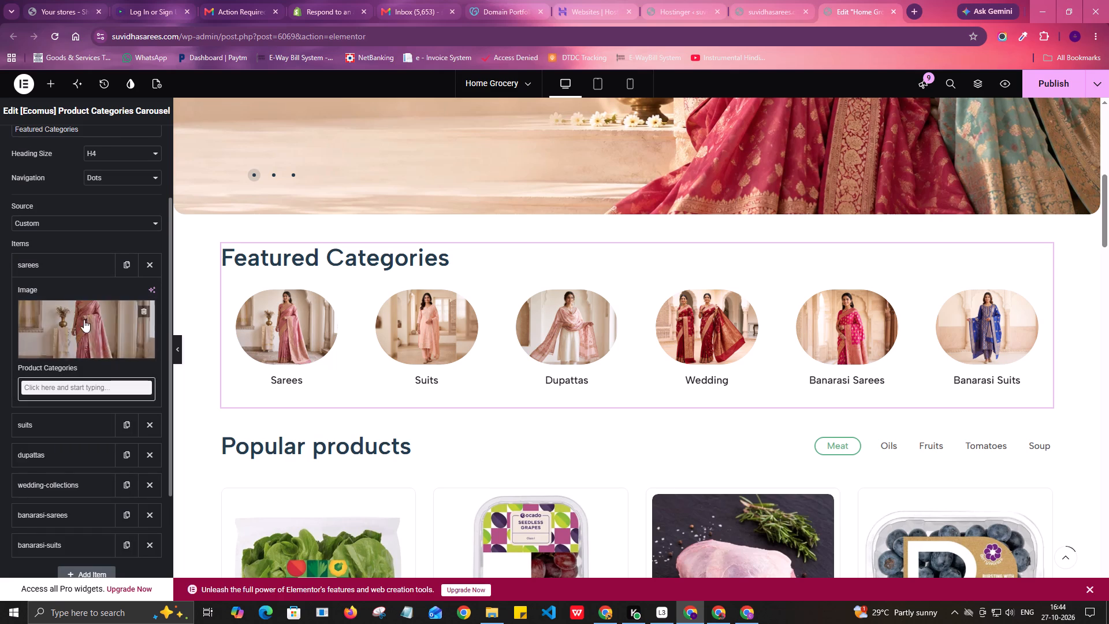
click(68, 268)
scroll(80, 269, up, 3)
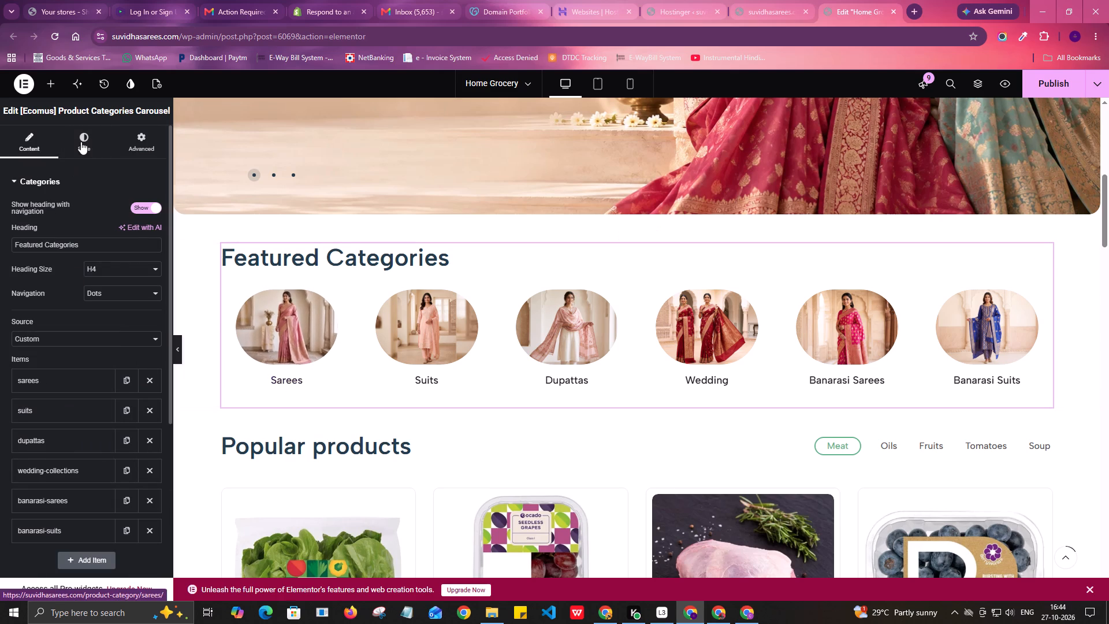
Apply the dark purple global colour to the Featured Categories heading in the Heading style settings.
click(83, 138)
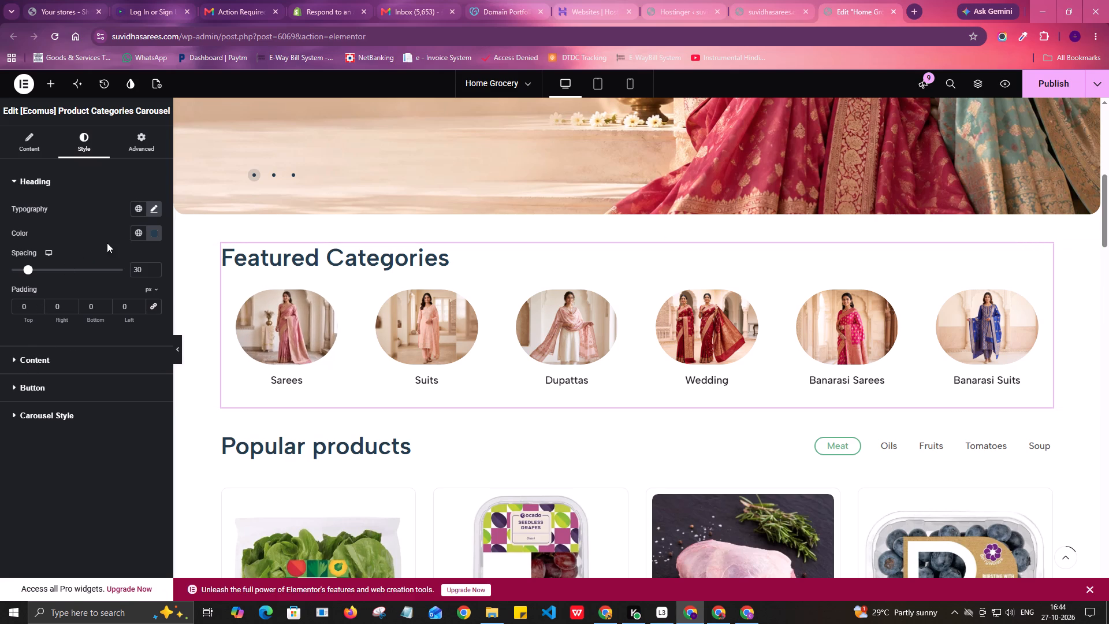
click(138, 234)
click(41, 378)
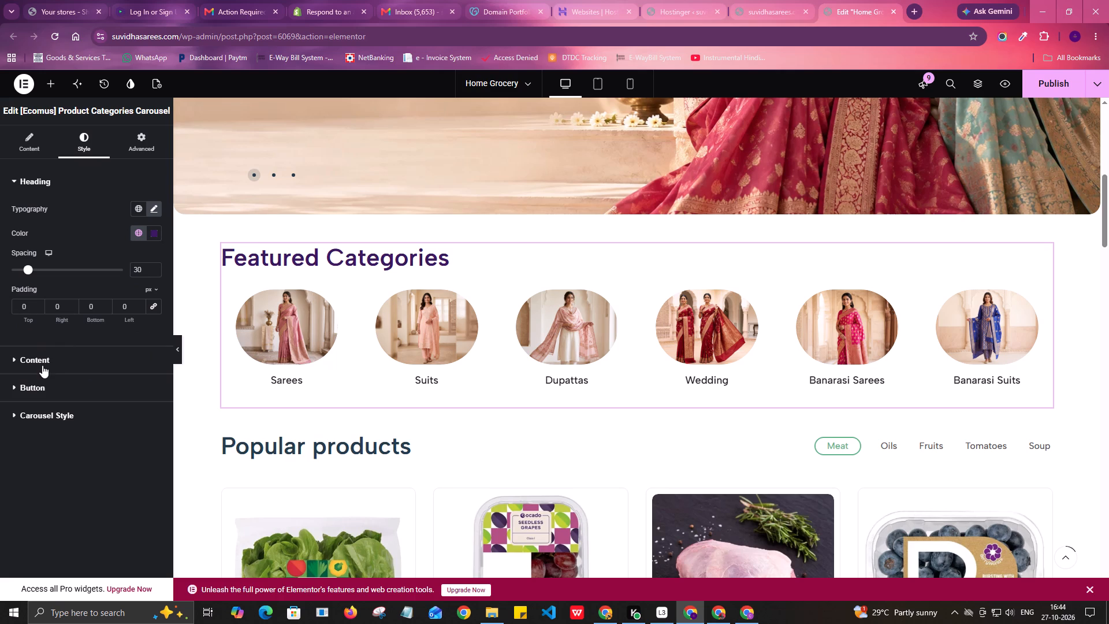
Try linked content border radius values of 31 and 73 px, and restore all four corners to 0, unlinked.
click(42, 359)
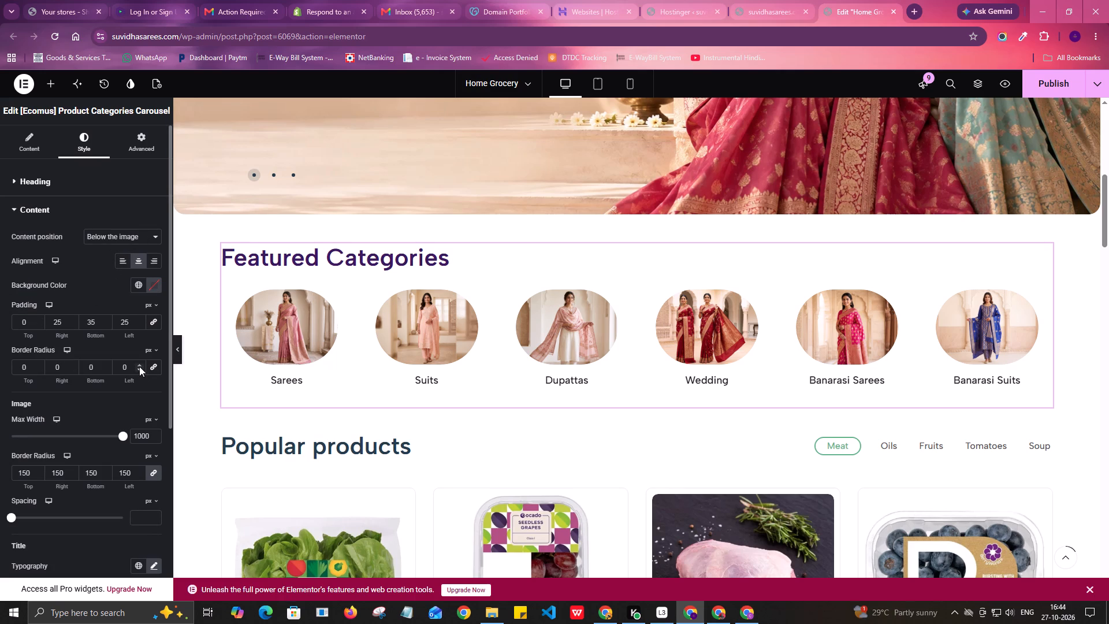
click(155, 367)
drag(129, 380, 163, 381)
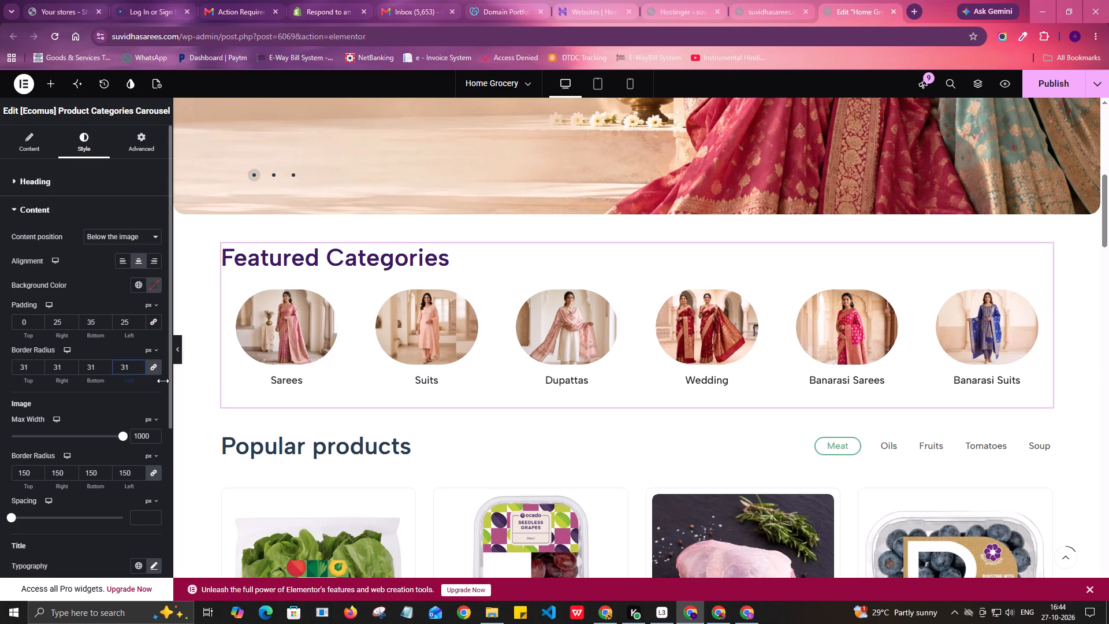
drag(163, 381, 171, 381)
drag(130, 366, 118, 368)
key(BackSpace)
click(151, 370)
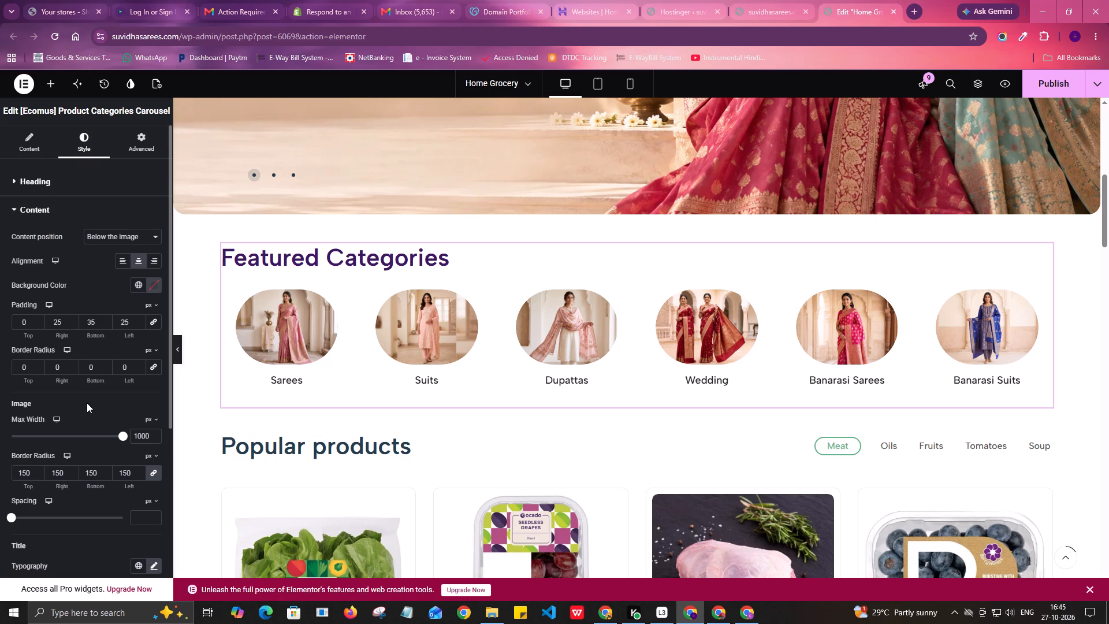
Examine the category title's typography options, including Style, and the remaining Title and Count settings.
scroll(50, 417, down, 1)
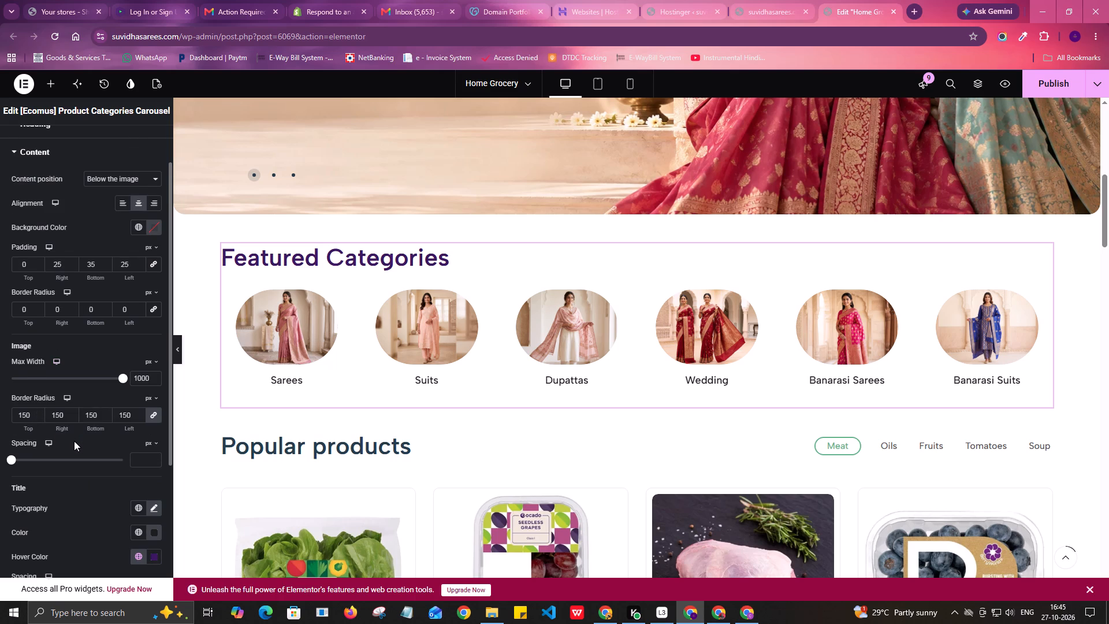
scroll(74, 441, down, 2)
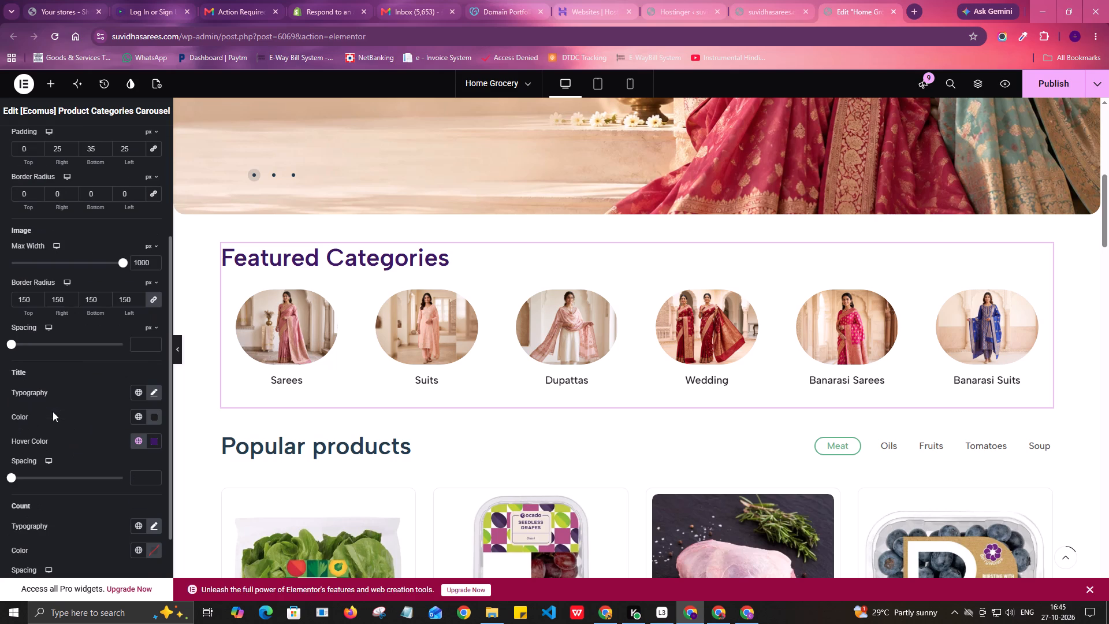
click(154, 391)
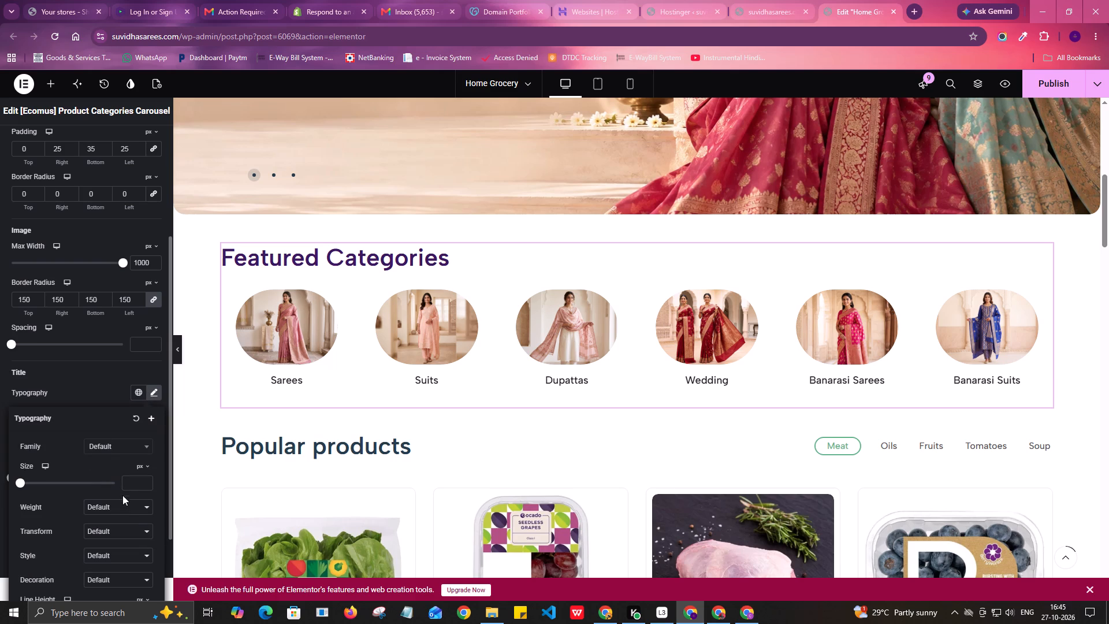
scroll(107, 552, down, 1)
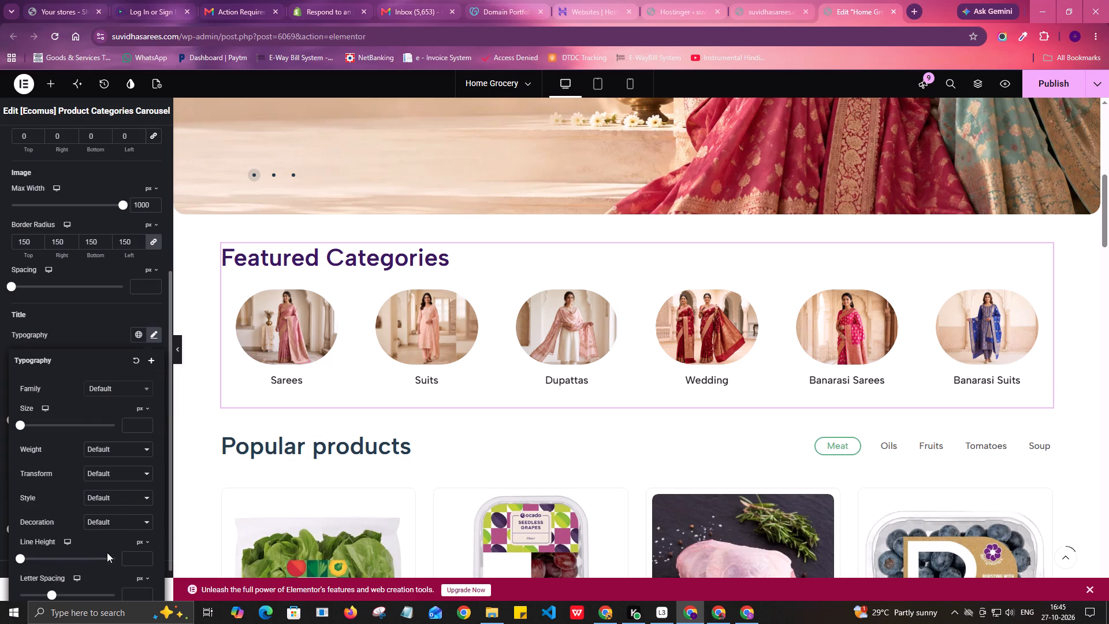
scroll(113, 548, down, 1)
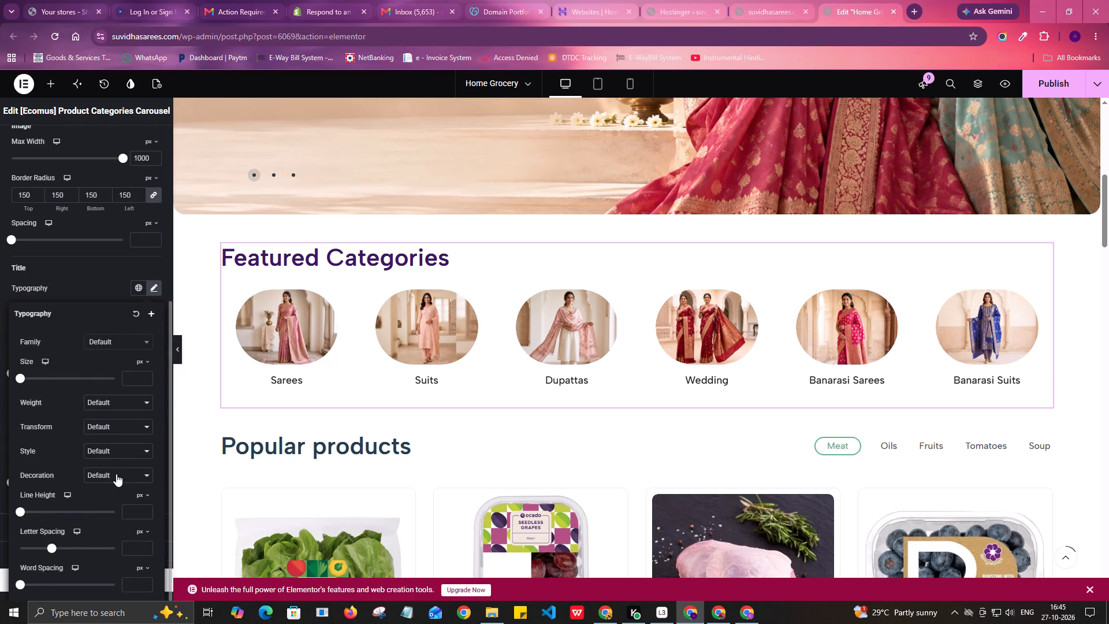
click(115, 450)
click(115, 450)
click(0, 294)
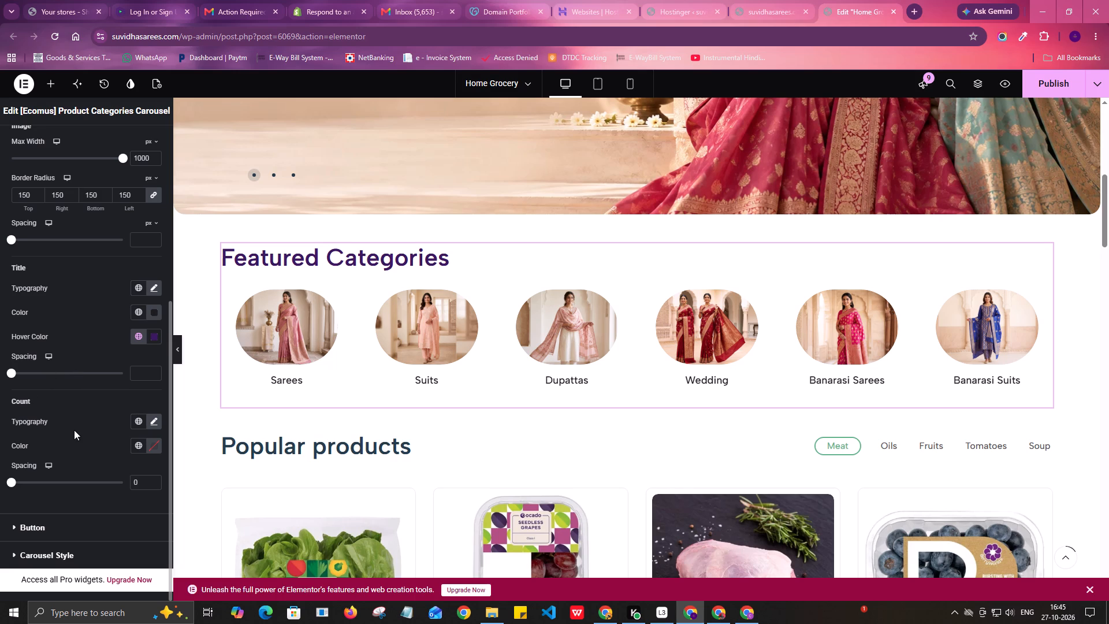
scroll(74, 430, down, 1)
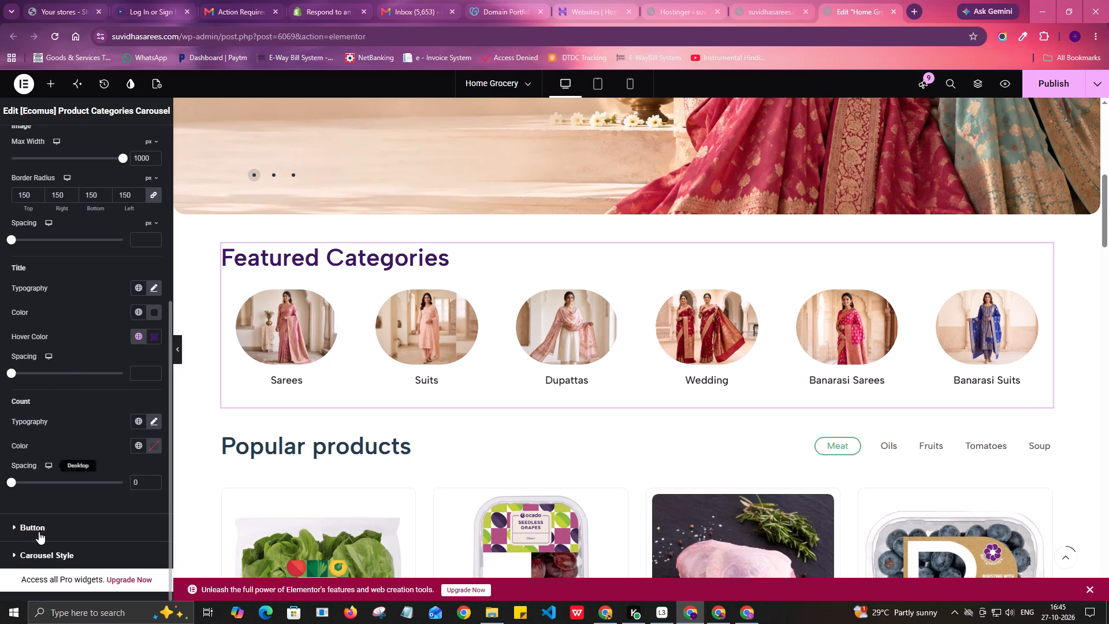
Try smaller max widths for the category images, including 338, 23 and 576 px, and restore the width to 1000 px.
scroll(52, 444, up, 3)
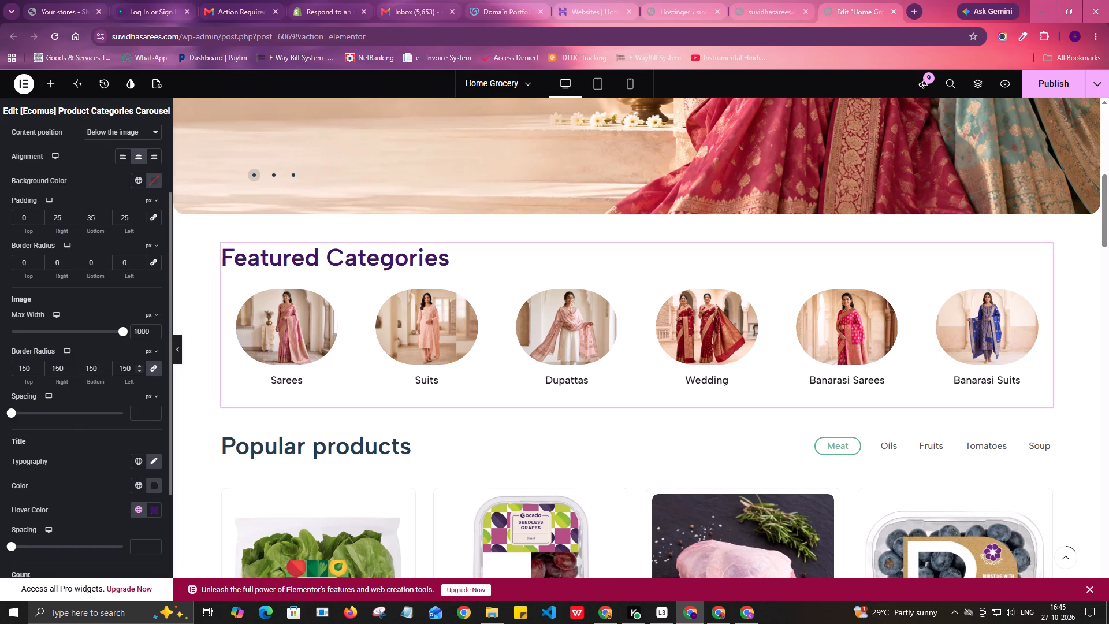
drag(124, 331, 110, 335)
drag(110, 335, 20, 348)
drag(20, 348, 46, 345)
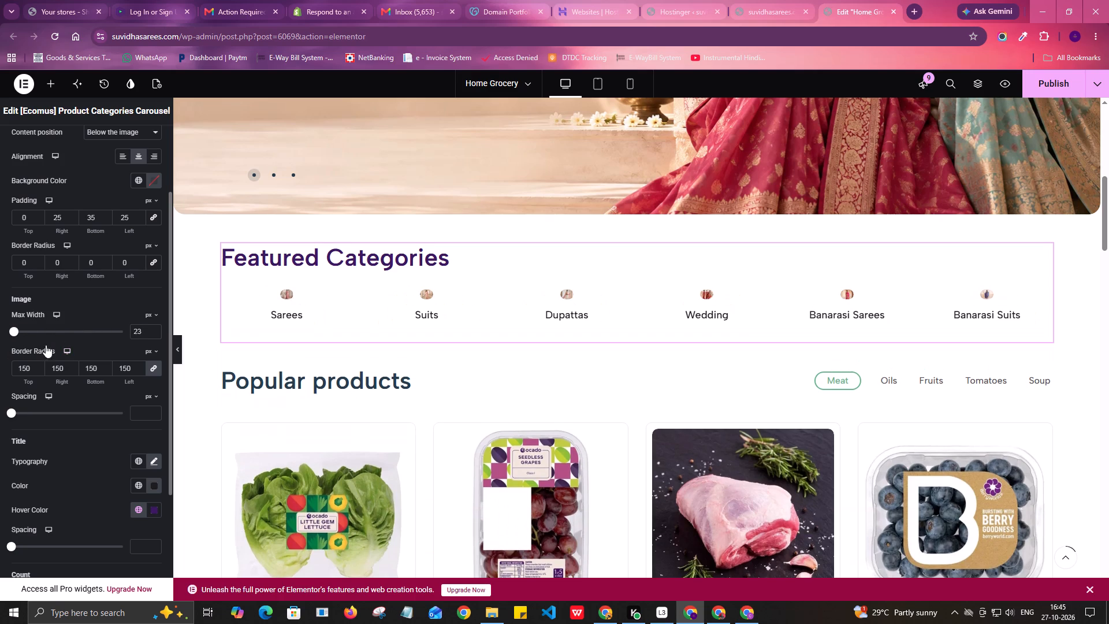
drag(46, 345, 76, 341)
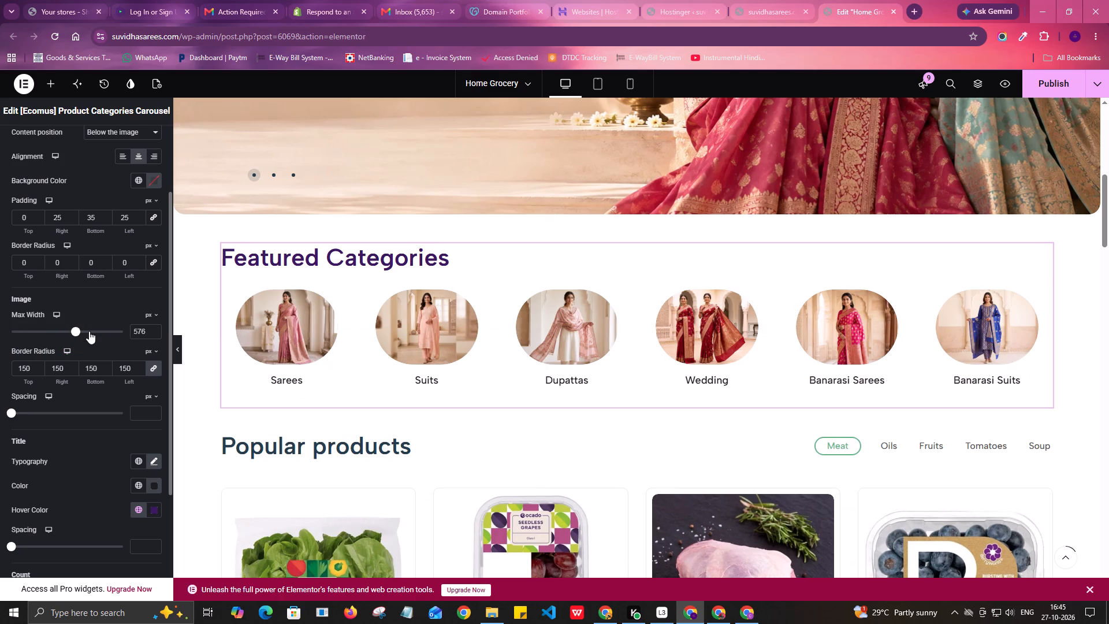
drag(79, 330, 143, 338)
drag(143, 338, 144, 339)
Set the category images' linked border radius to 39 px on all four corners.
click(0, 365)
drag(135, 381, 16, 381)
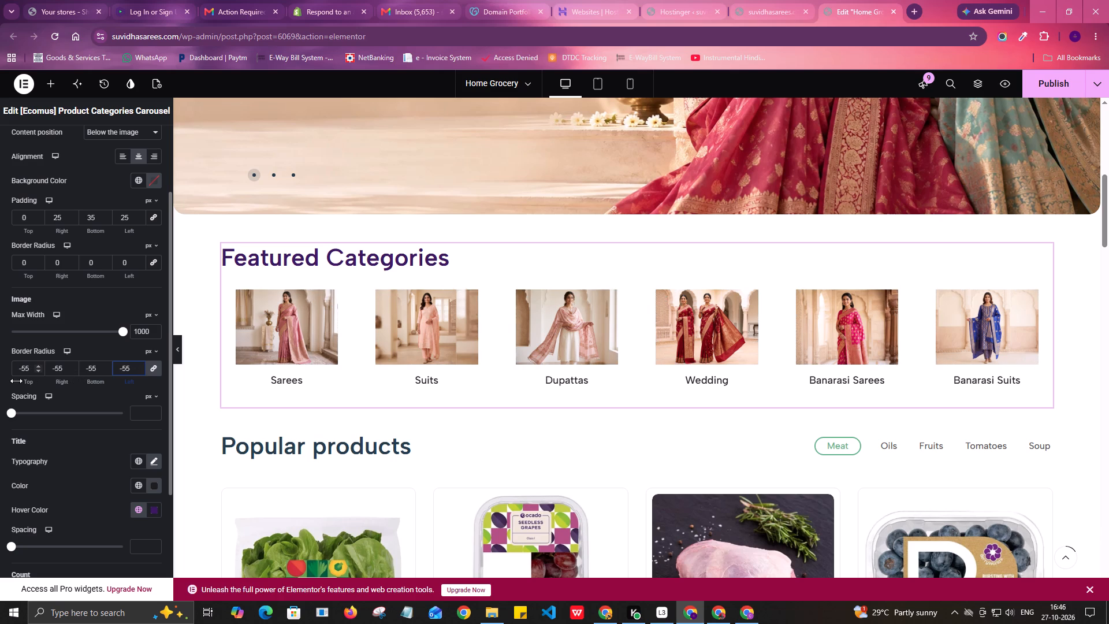
drag(16, 381, 51, 378)
drag(51, 378, 53, 378)
drag(53, 378, 81, 378)
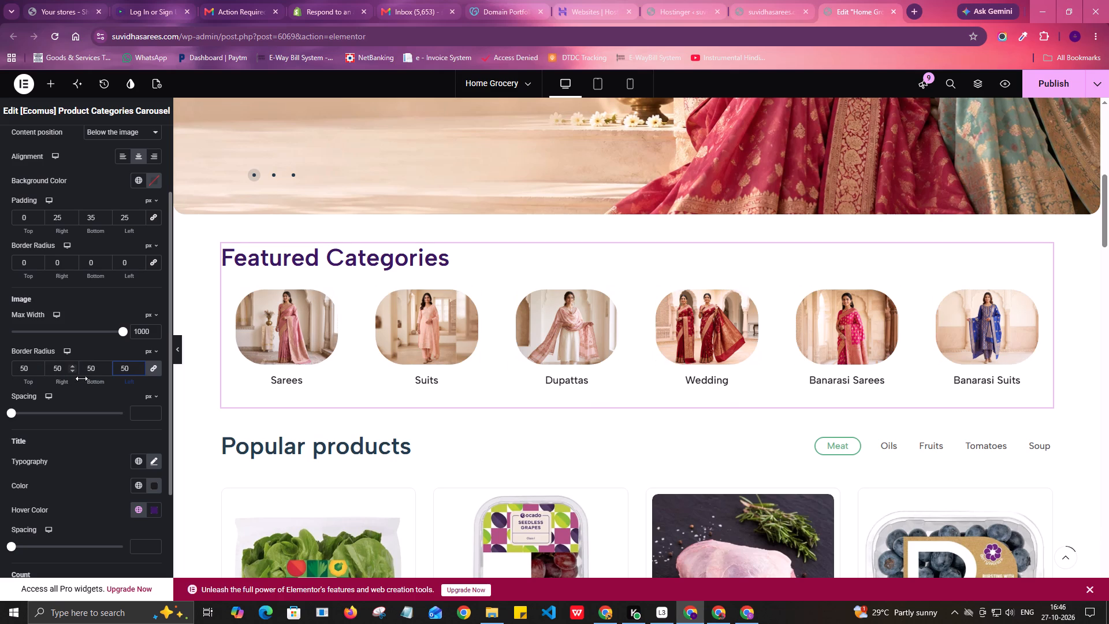
drag(81, 378, 92, 382)
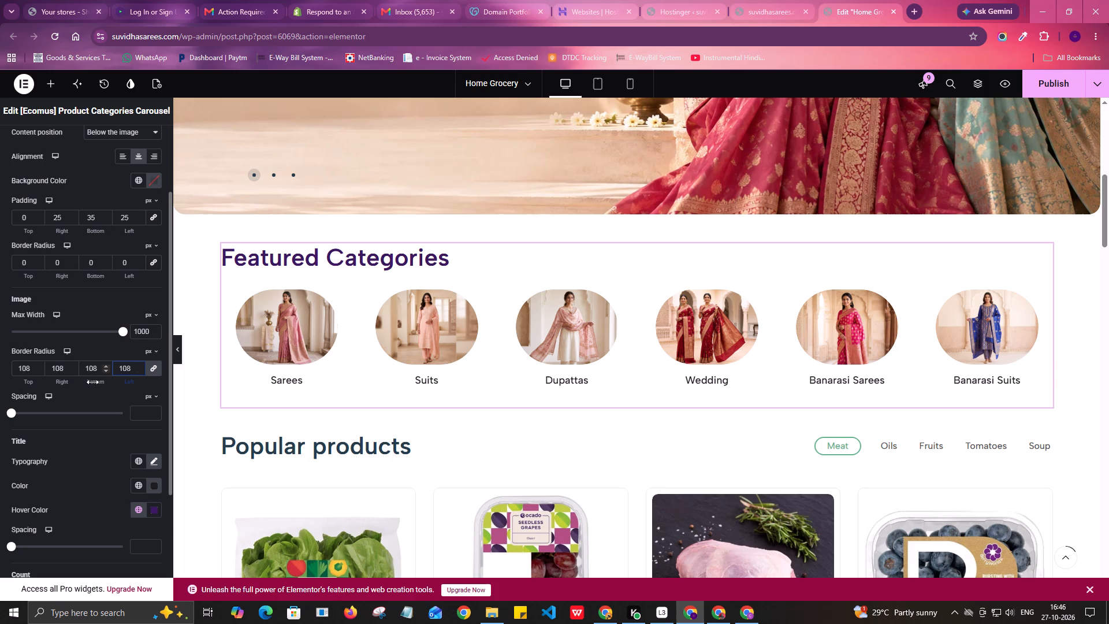
drag(92, 382, 76, 382)
drag(76, 382, 70, 382)
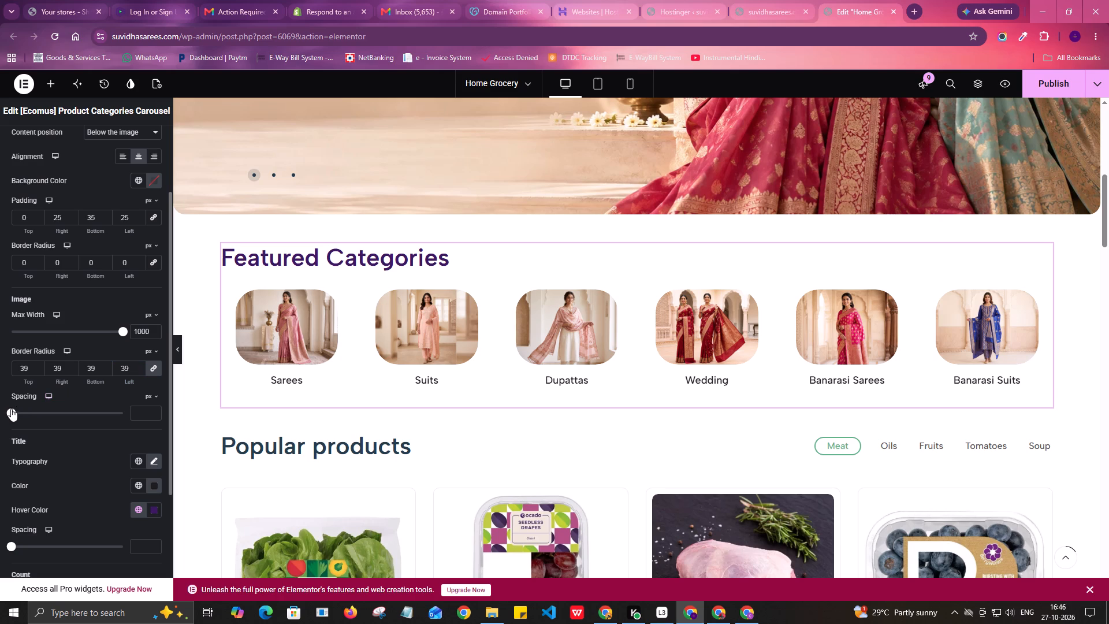
Try a category image spacing of 145 px, and set the spacing to 0 px.
drag(12, 411, 0, 410)
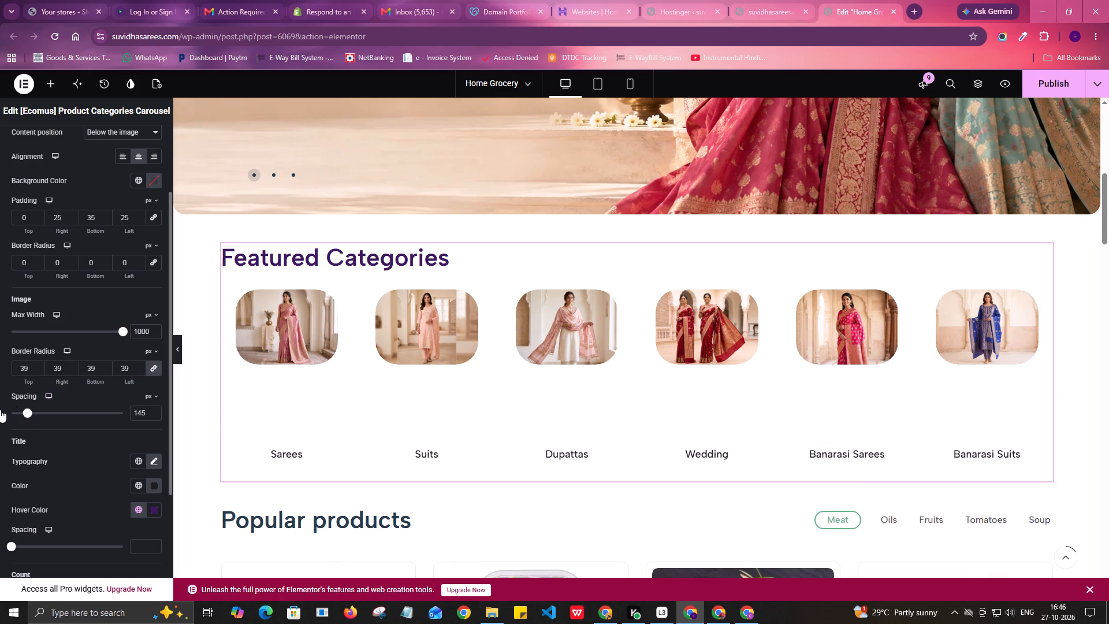
drag(0, 410, 0, 409)
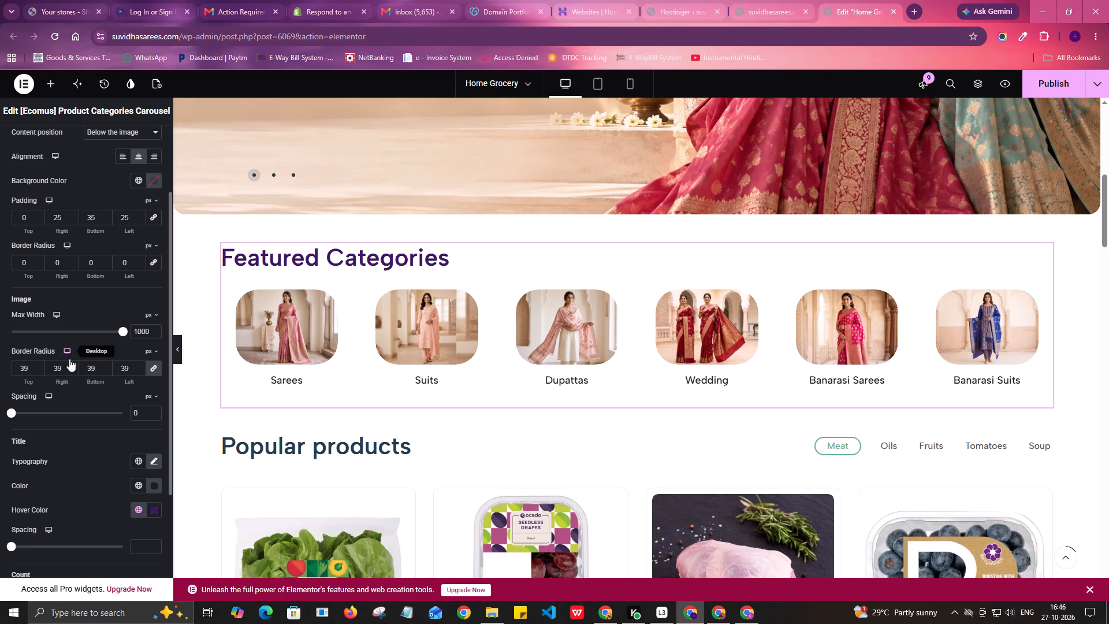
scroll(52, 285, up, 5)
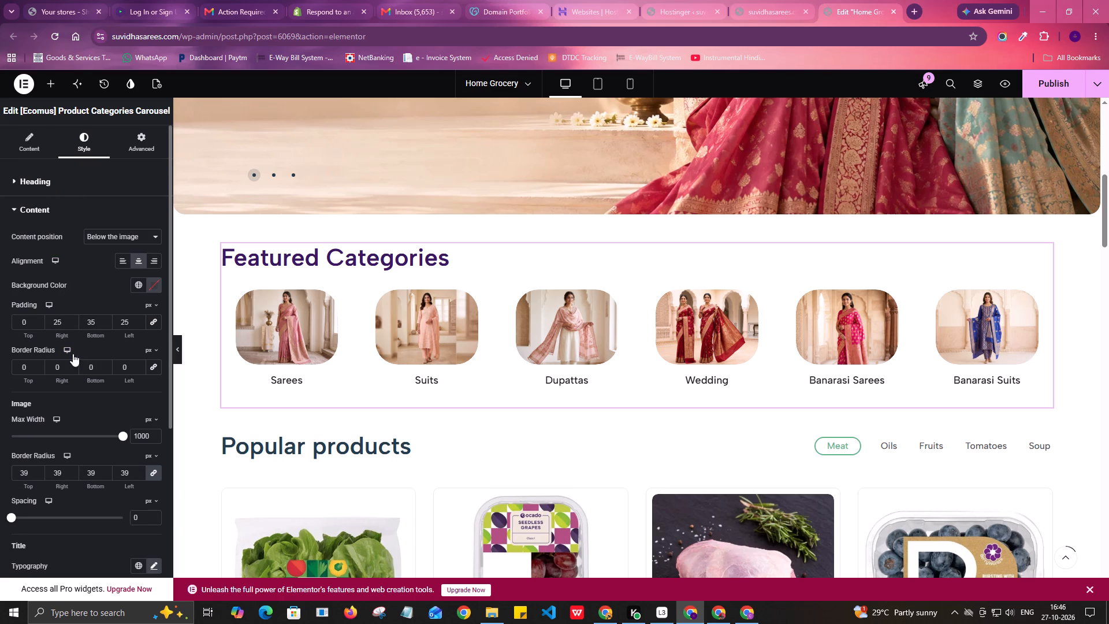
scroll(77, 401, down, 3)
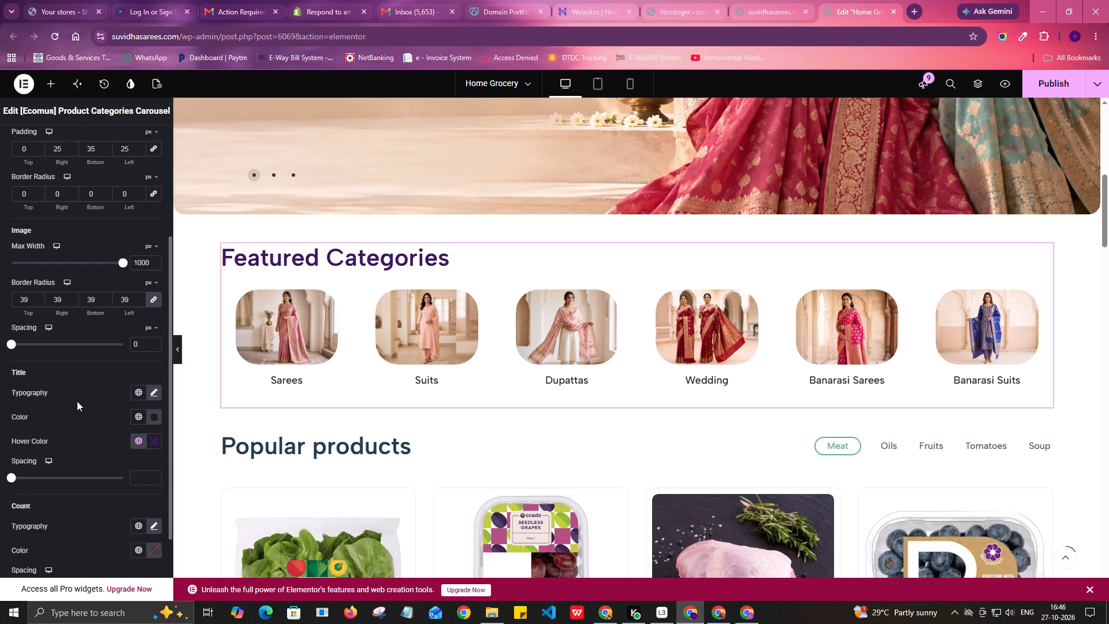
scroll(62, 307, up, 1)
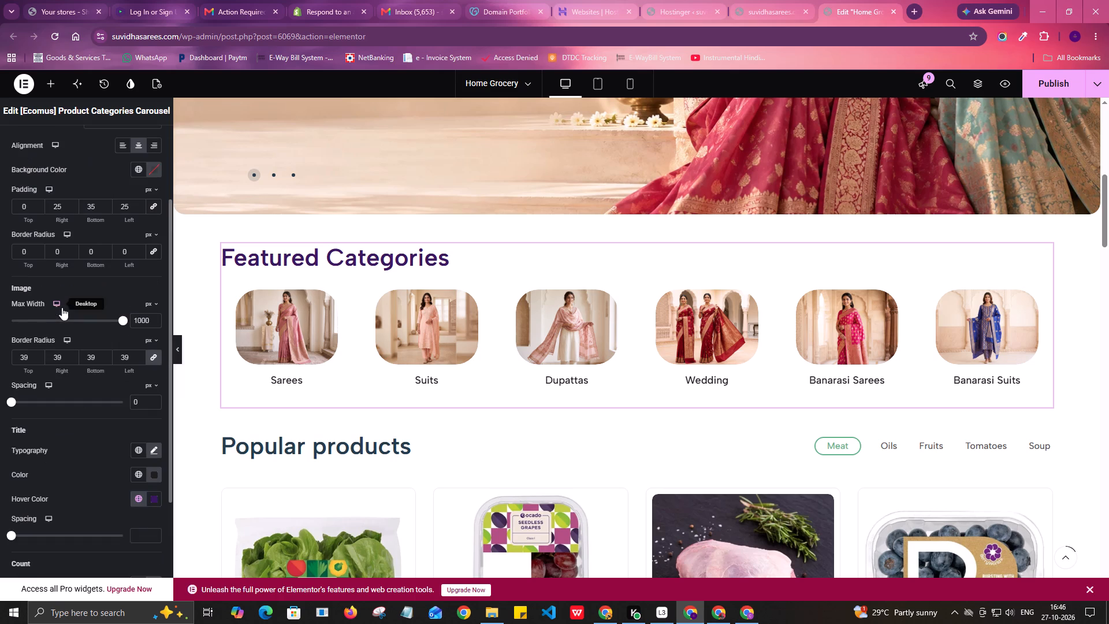
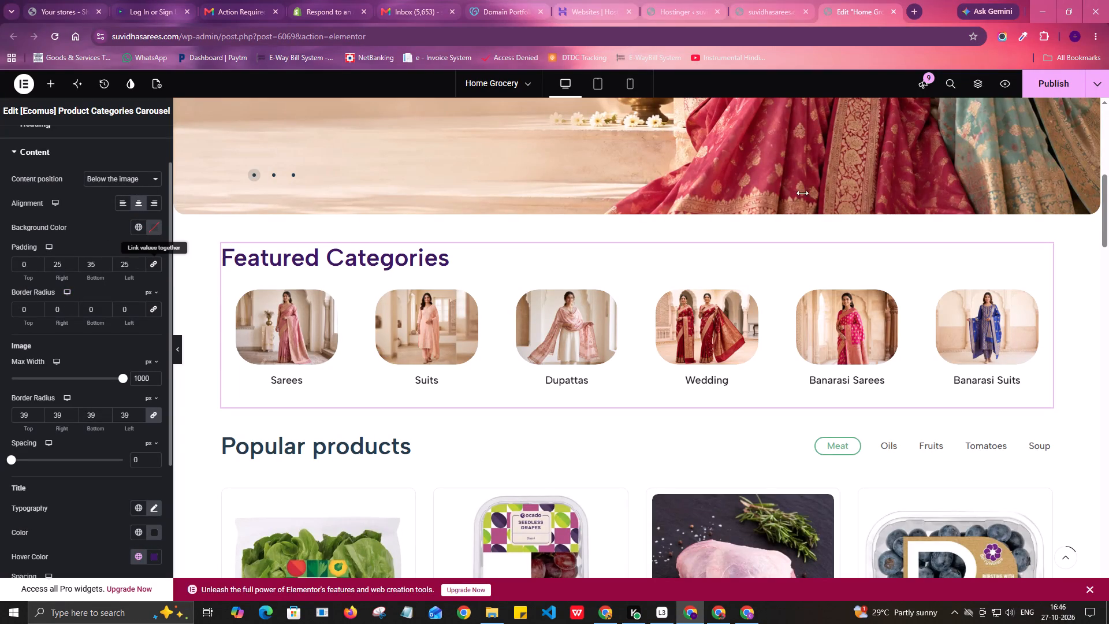
Publish the home page with the updated category carousel image styling.
click(1043, 86)
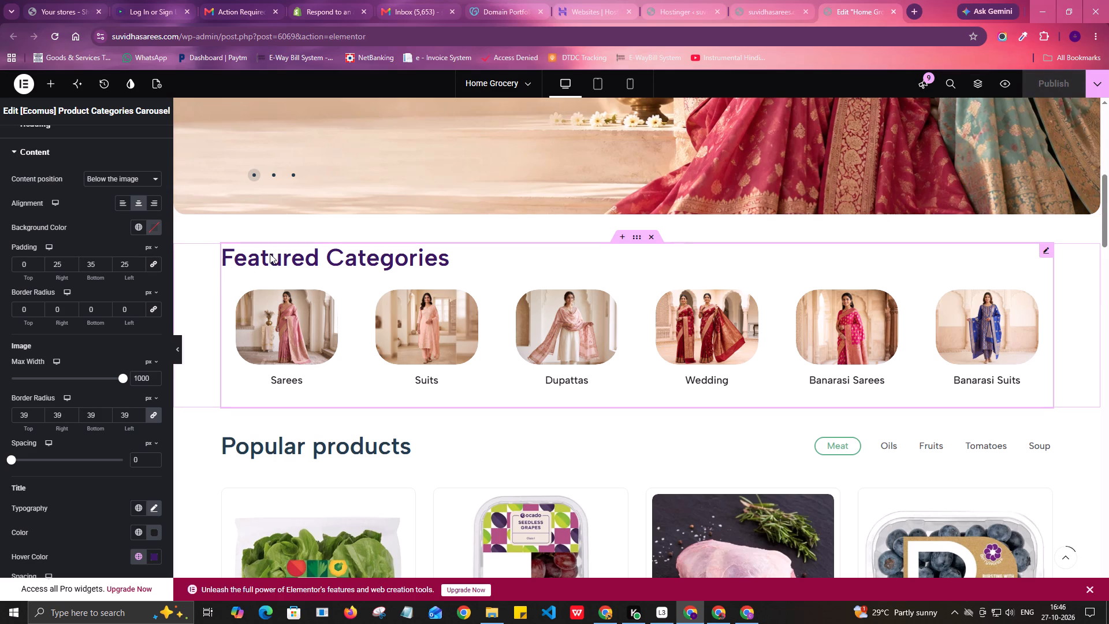
Set the category content's left and right padding to 0 px.
drag(129, 263, 106, 268)
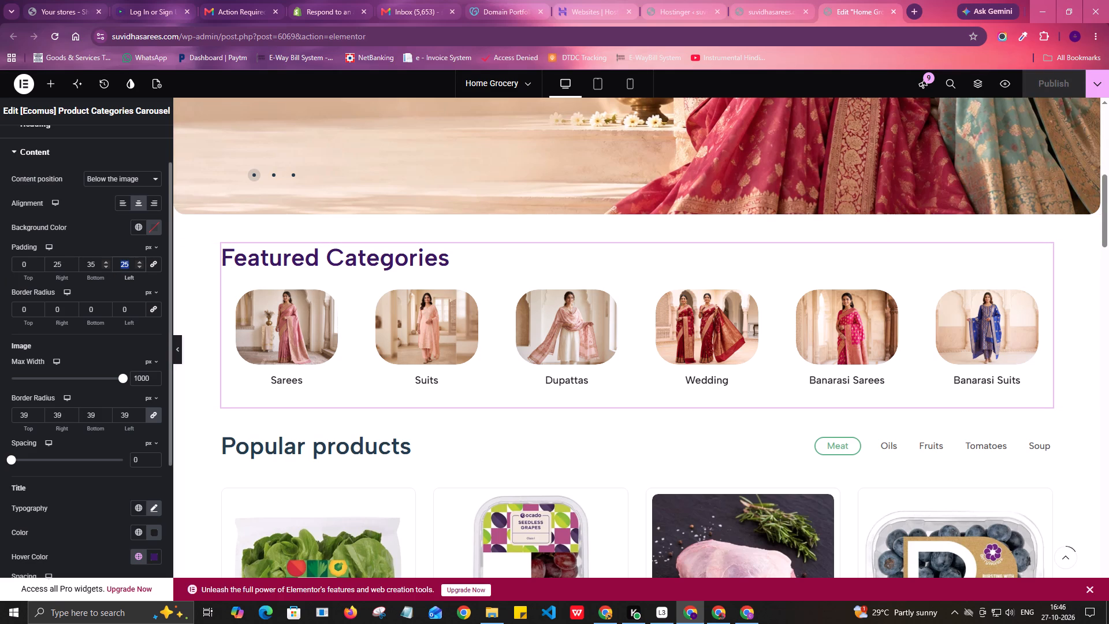
key(BackSpace)
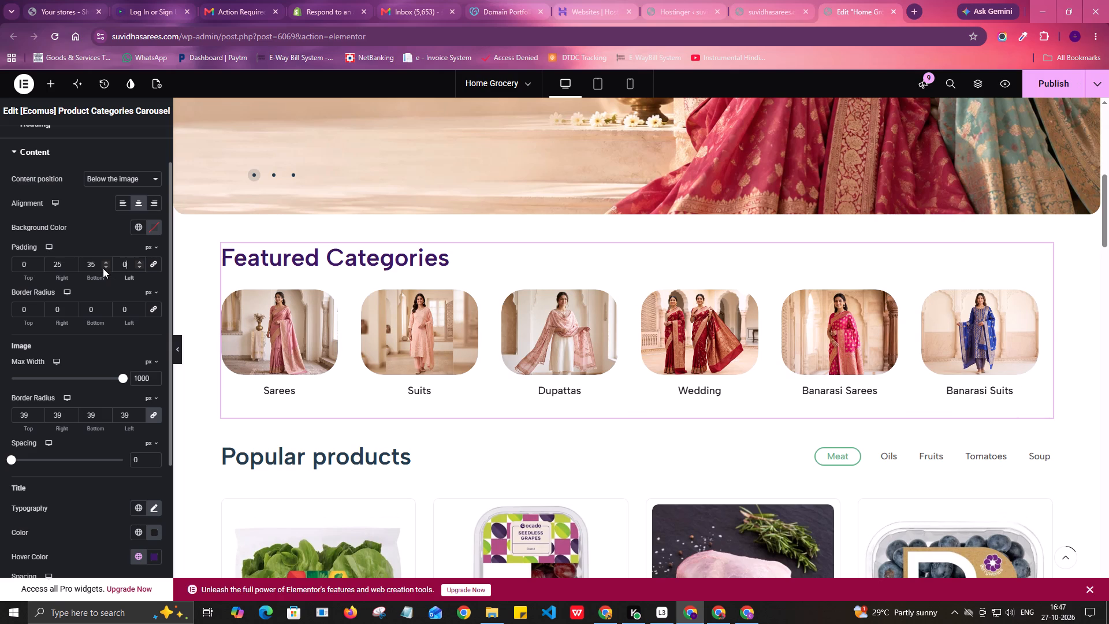
drag(64, 262, 42, 273)
key(BackSpace)
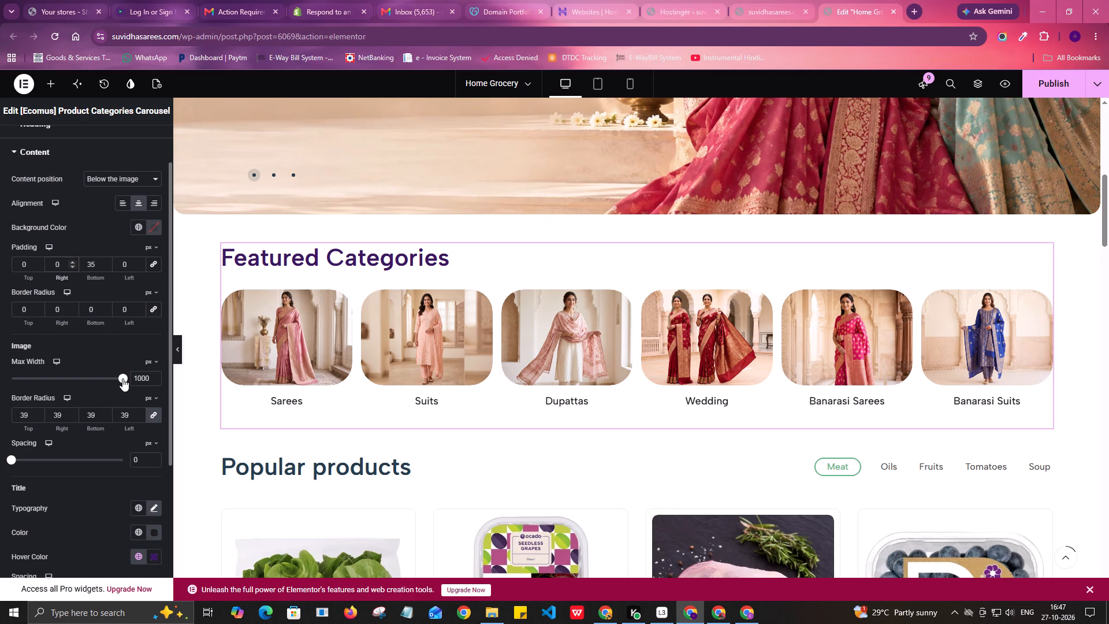
Reduce the category images' max width, trying 907, 788, 393, 176 and 248 px, and settle on 221 px.
drag(122, 378, 104, 381)
drag(104, 381, 99, 381)
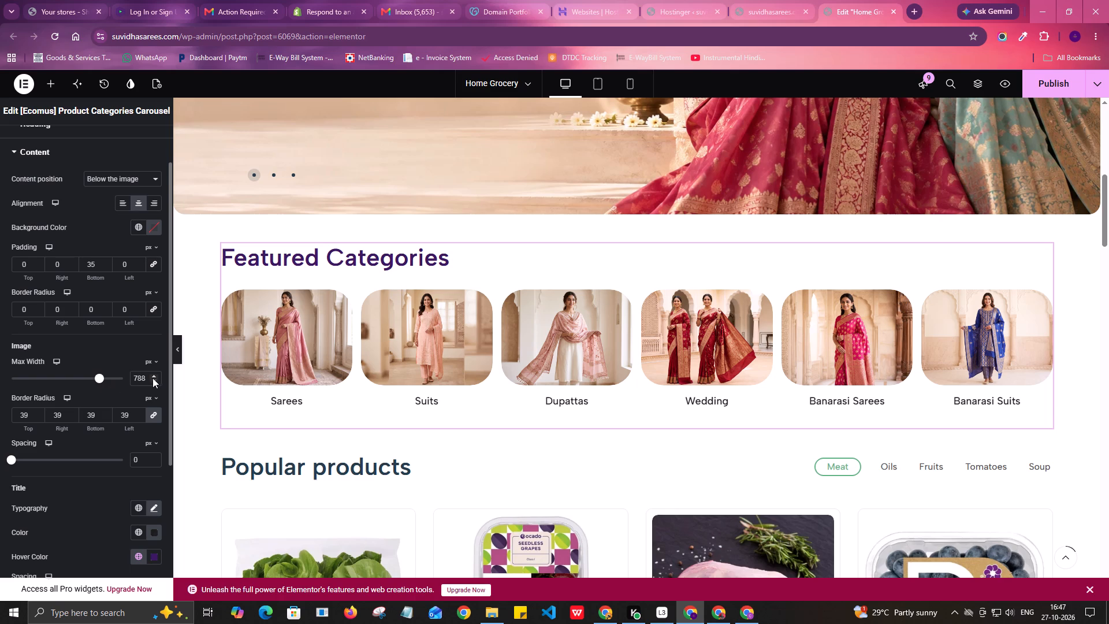
click(154, 379)
click(85, 378)
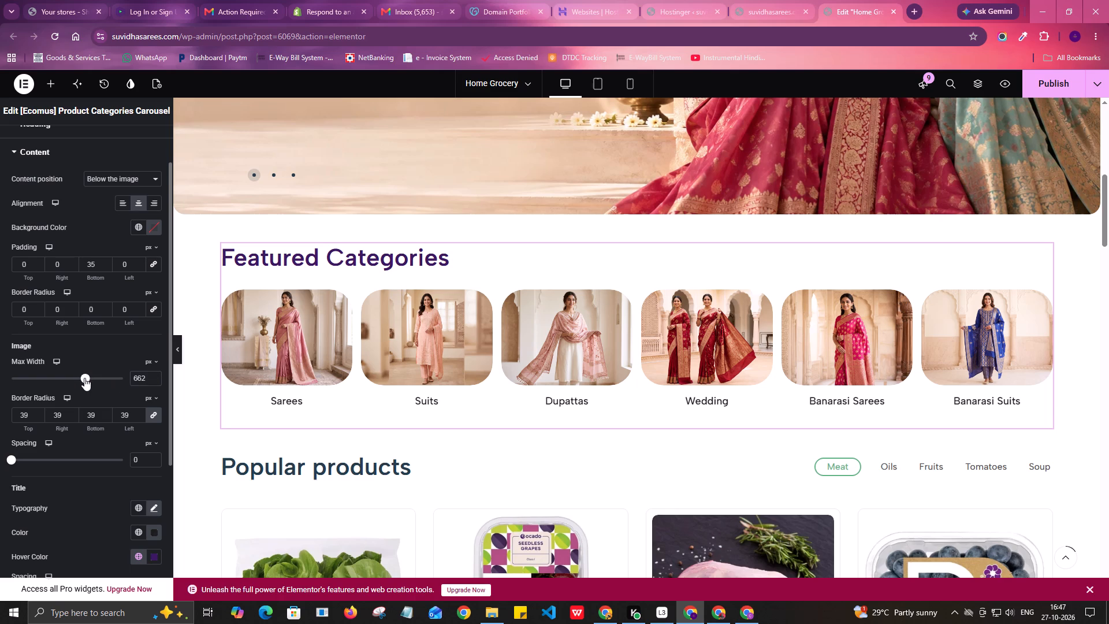
click(72, 378)
click(55, 378)
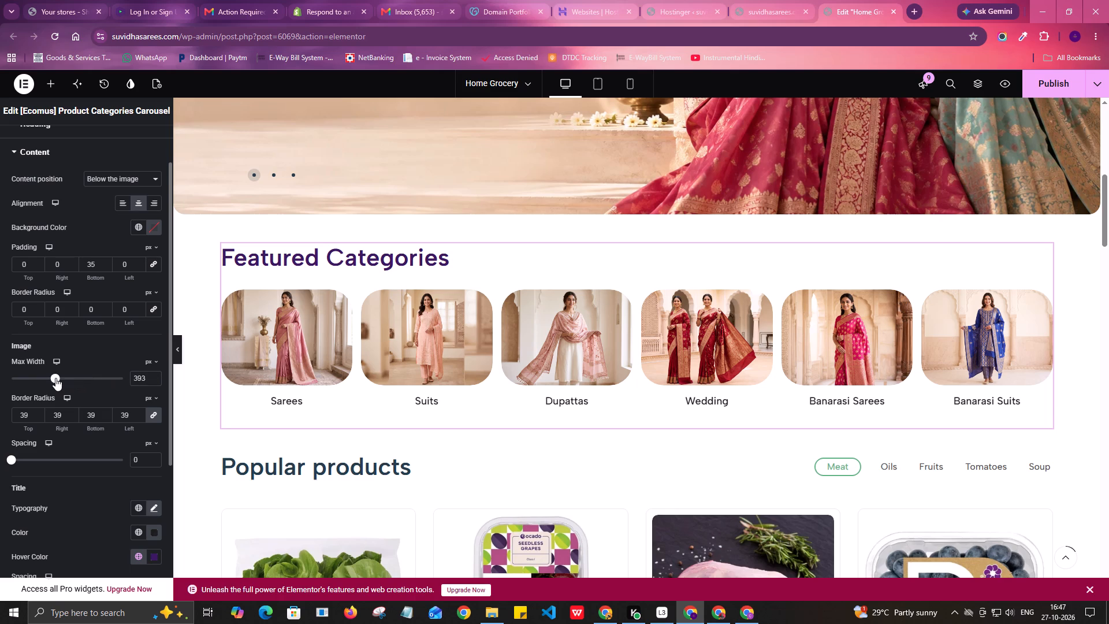
click(45, 378)
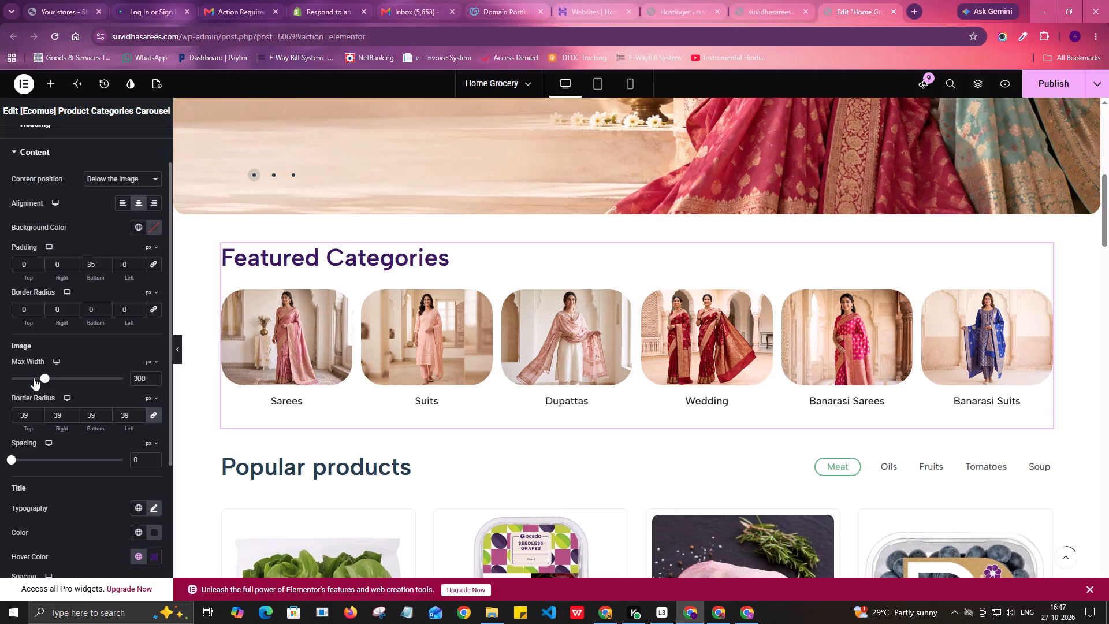
click(32, 376)
click(31, 377)
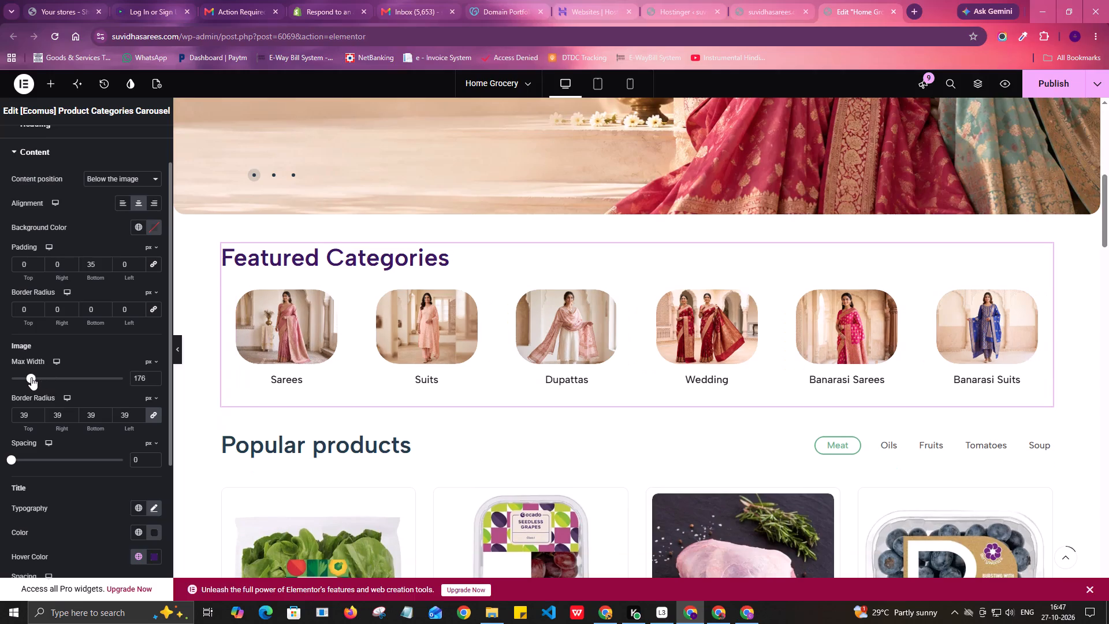
click(39, 377)
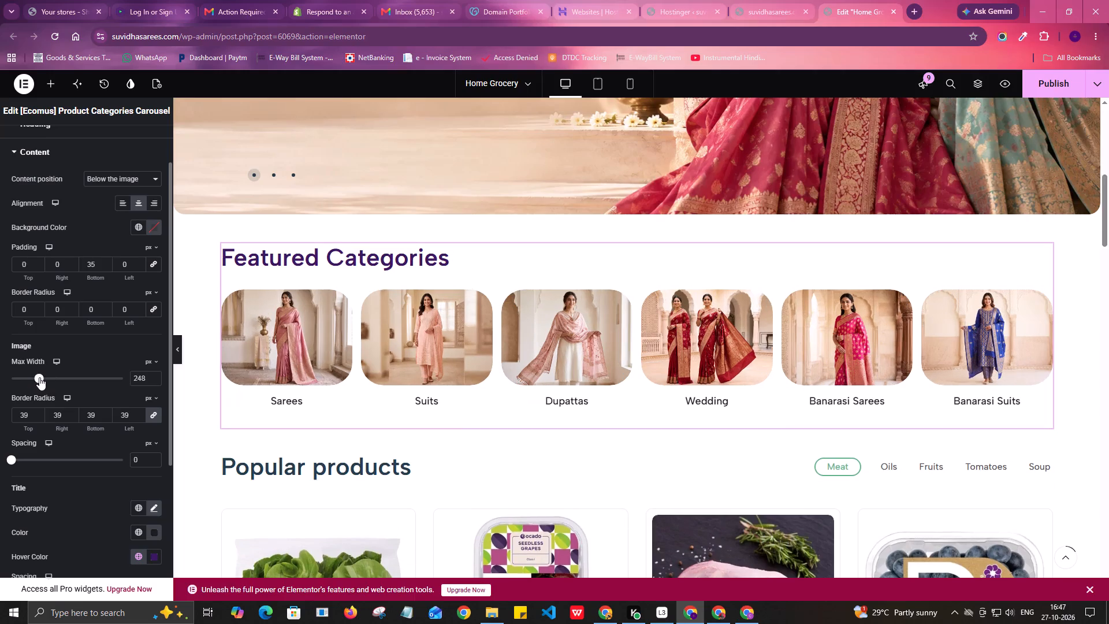
triple_click(154, 381)
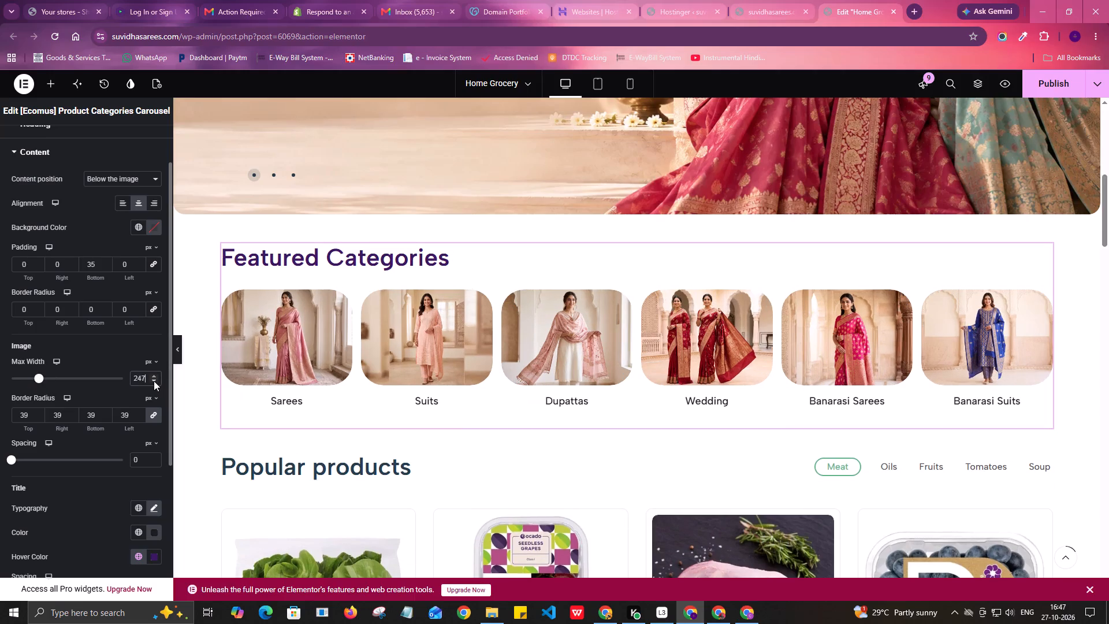
triple_click(154, 381)
double_click(154, 381)
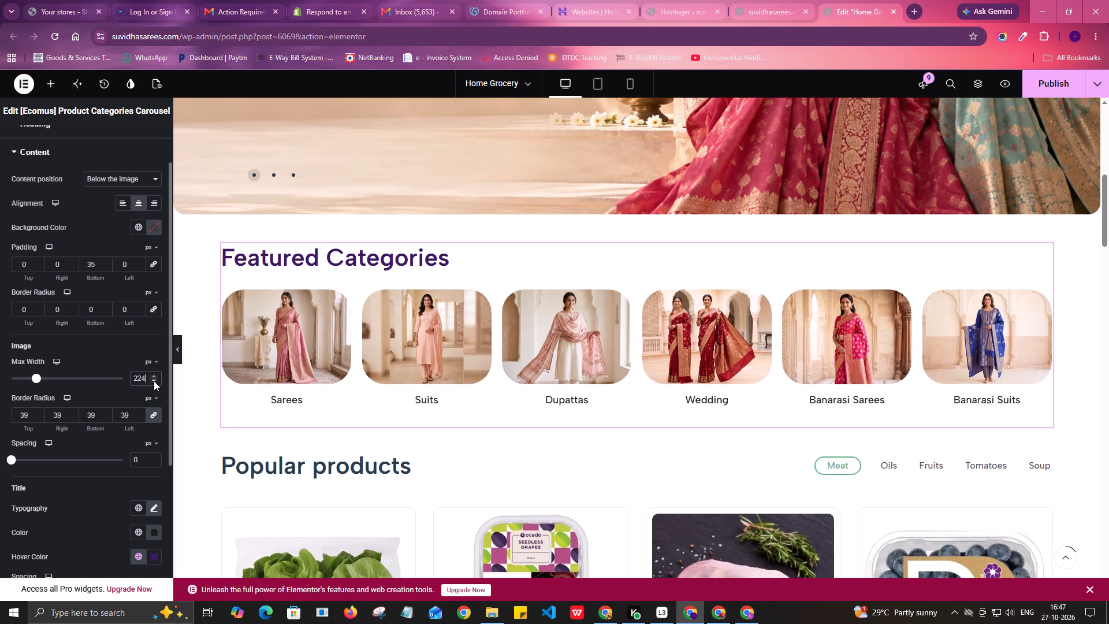
double_click(154, 381)
click(154, 381)
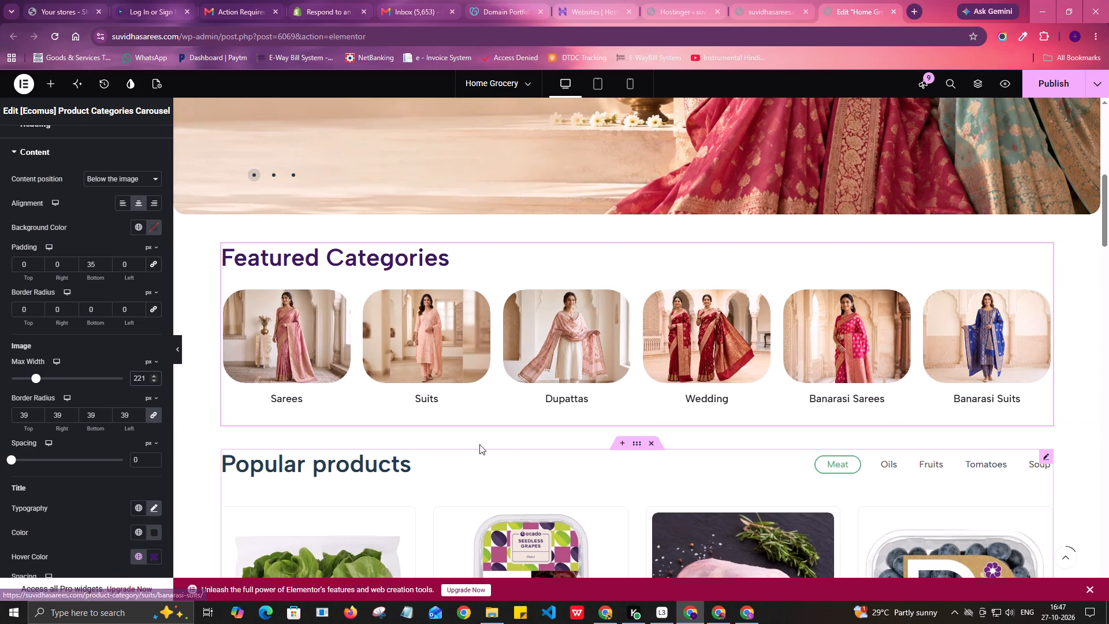
scroll(378, 460, down, 1)
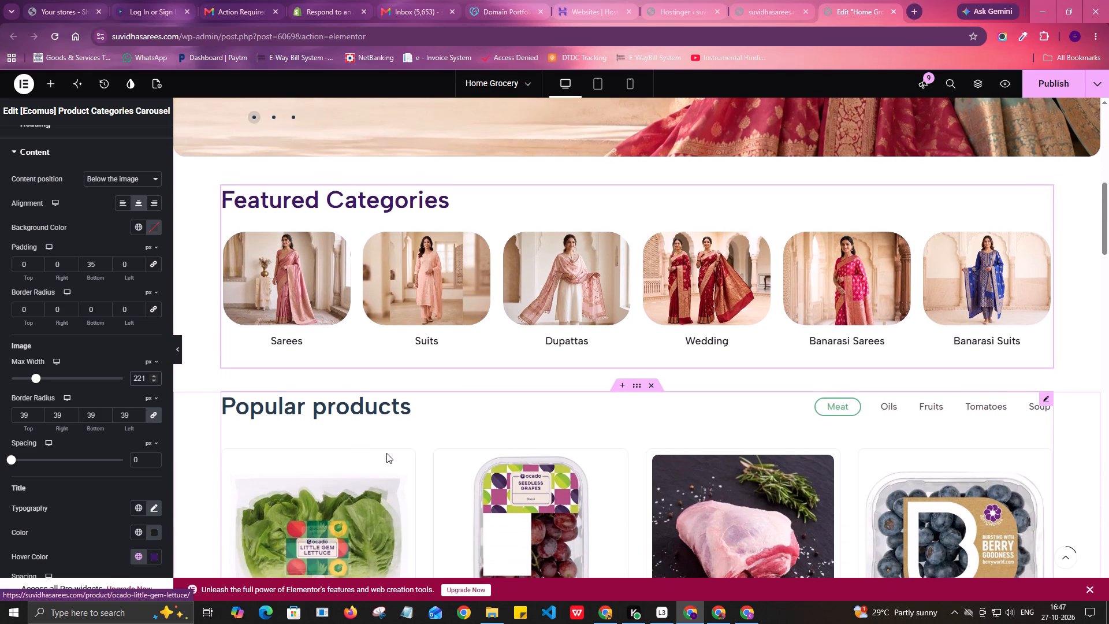
click(0, 430)
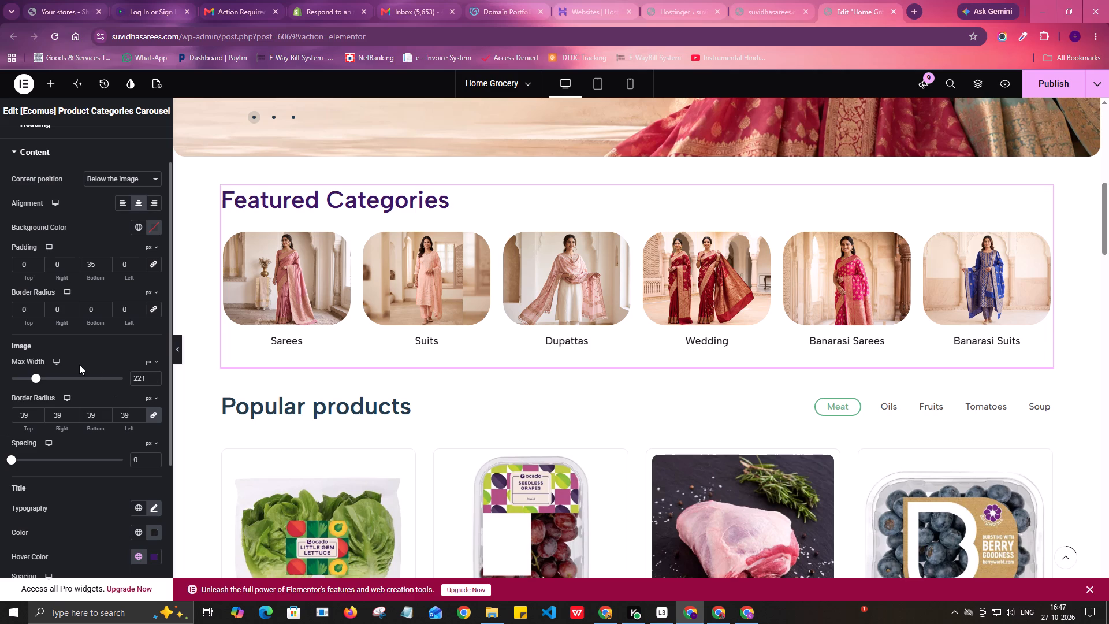
Set the category content's background color to the purple global color New Global Color P.
scroll(79, 365, down, 2)
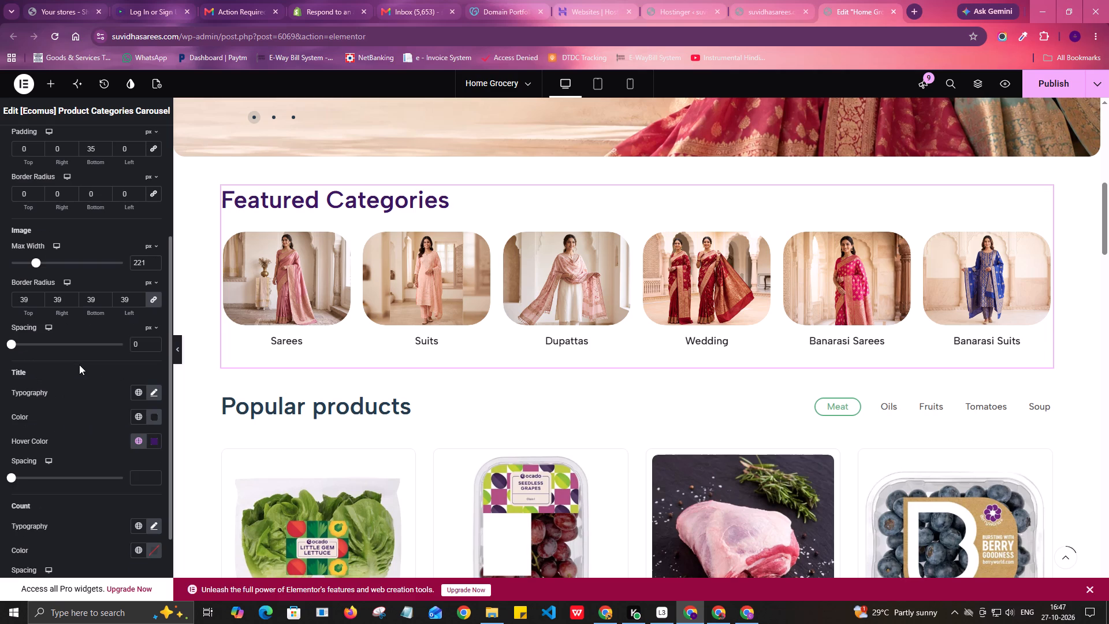
scroll(79, 365, up, 3)
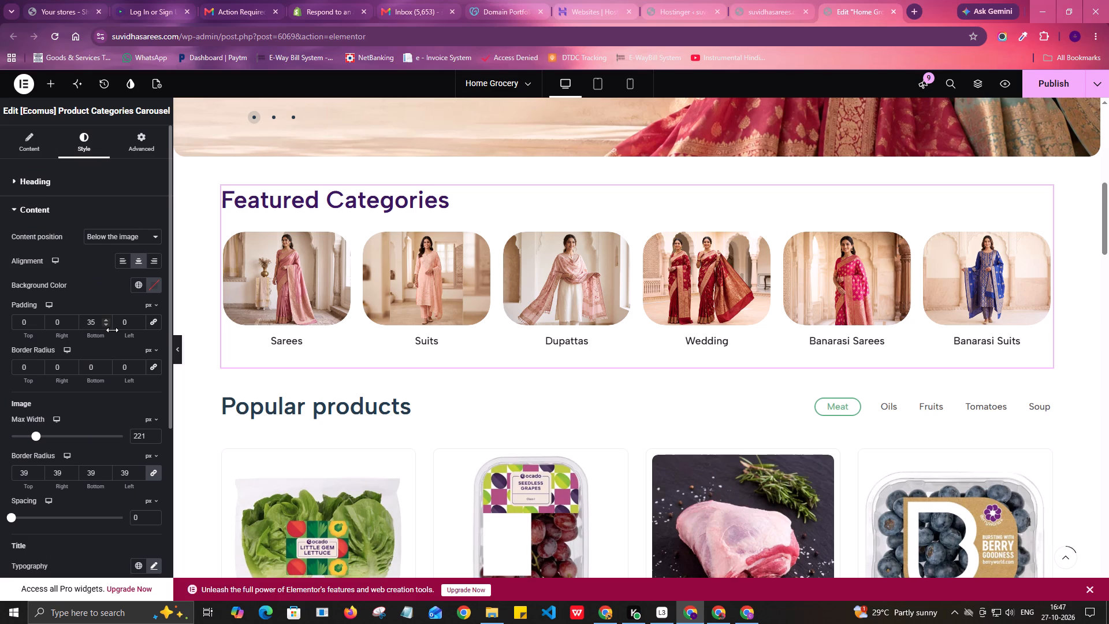
click(158, 287)
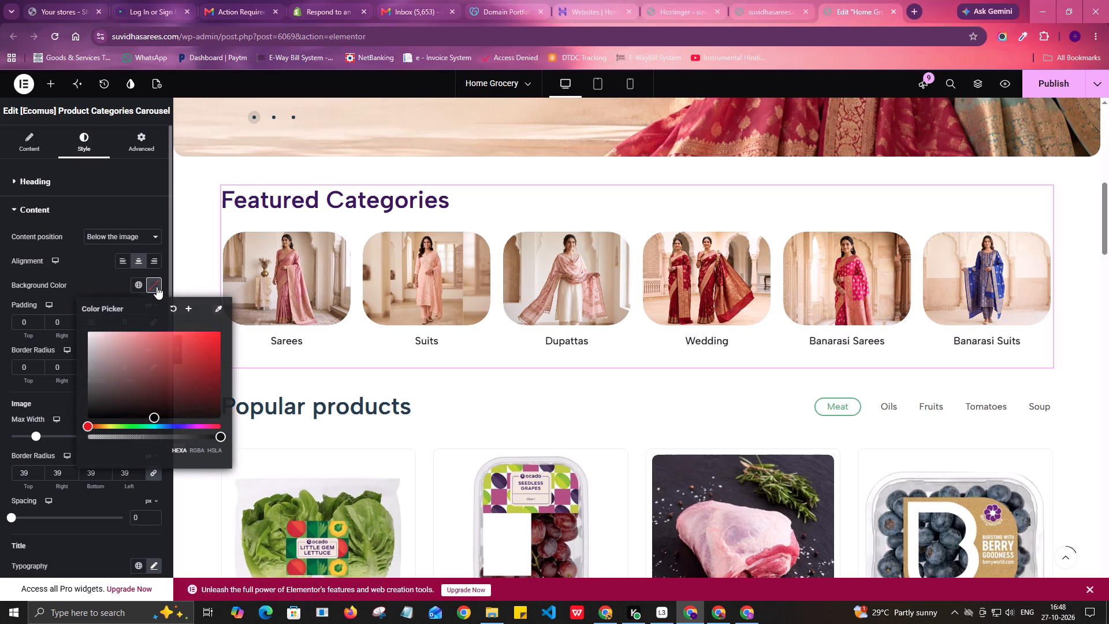
click(136, 284)
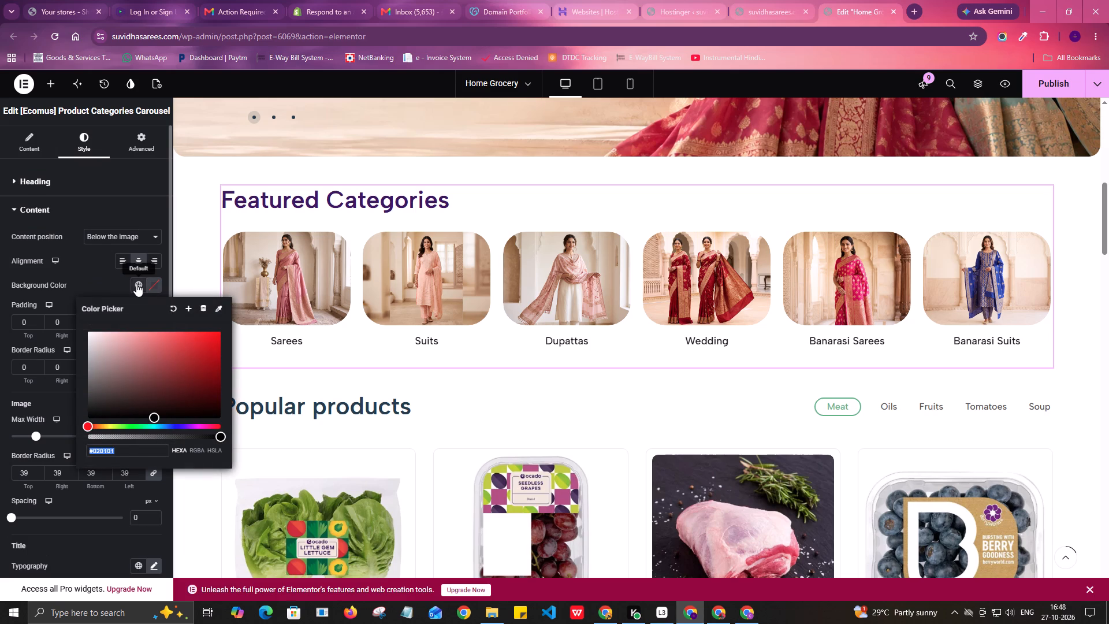
click(59, 428)
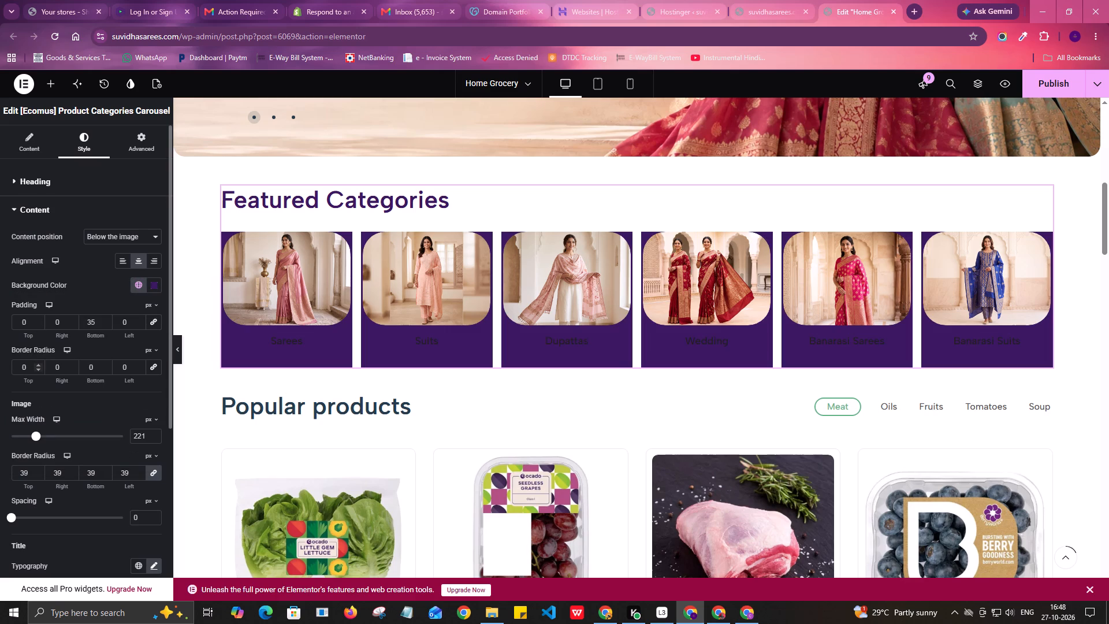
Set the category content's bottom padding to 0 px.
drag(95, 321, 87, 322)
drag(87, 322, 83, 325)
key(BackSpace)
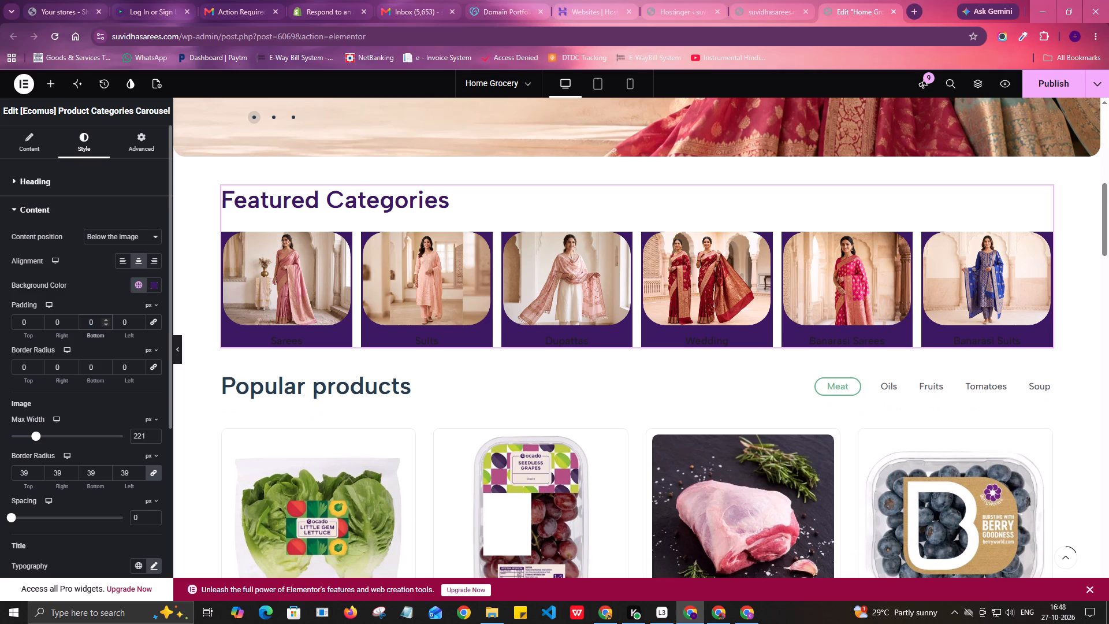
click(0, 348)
Link the category content's border radius values and set all four corners to 44 px.
click(153, 371)
drag(28, 380, 41, 381)
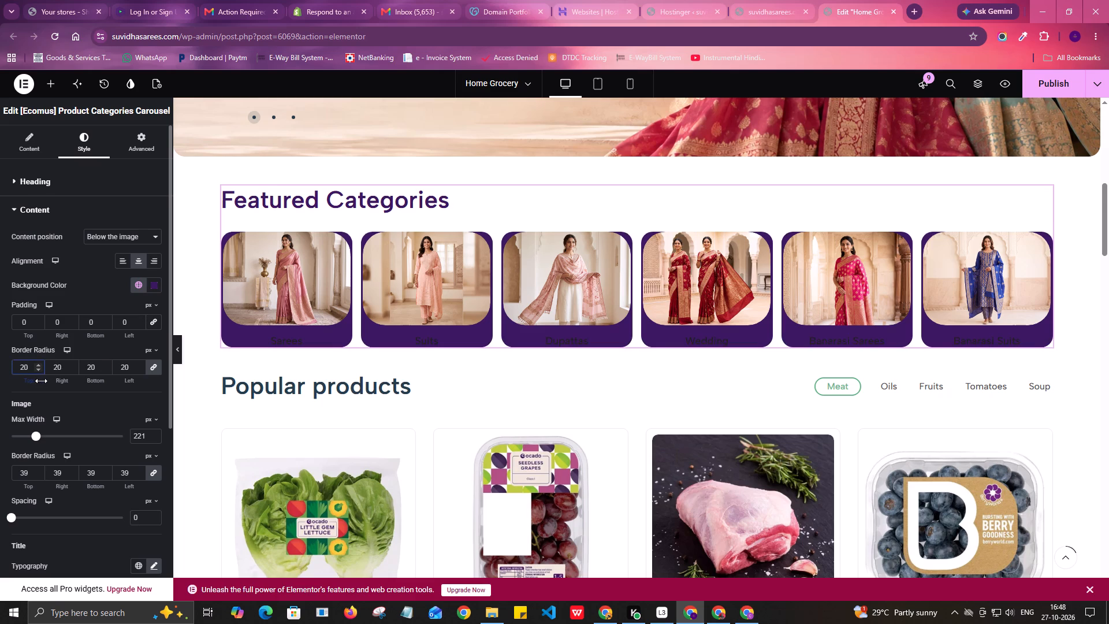
drag(41, 381, 49, 381)
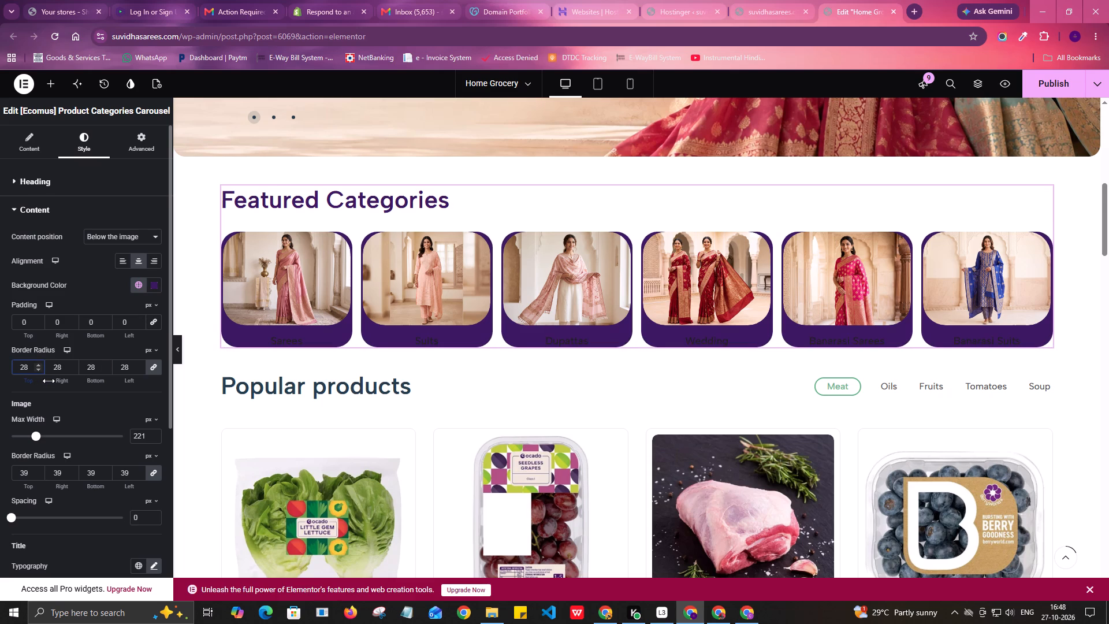
drag(49, 381, 53, 381)
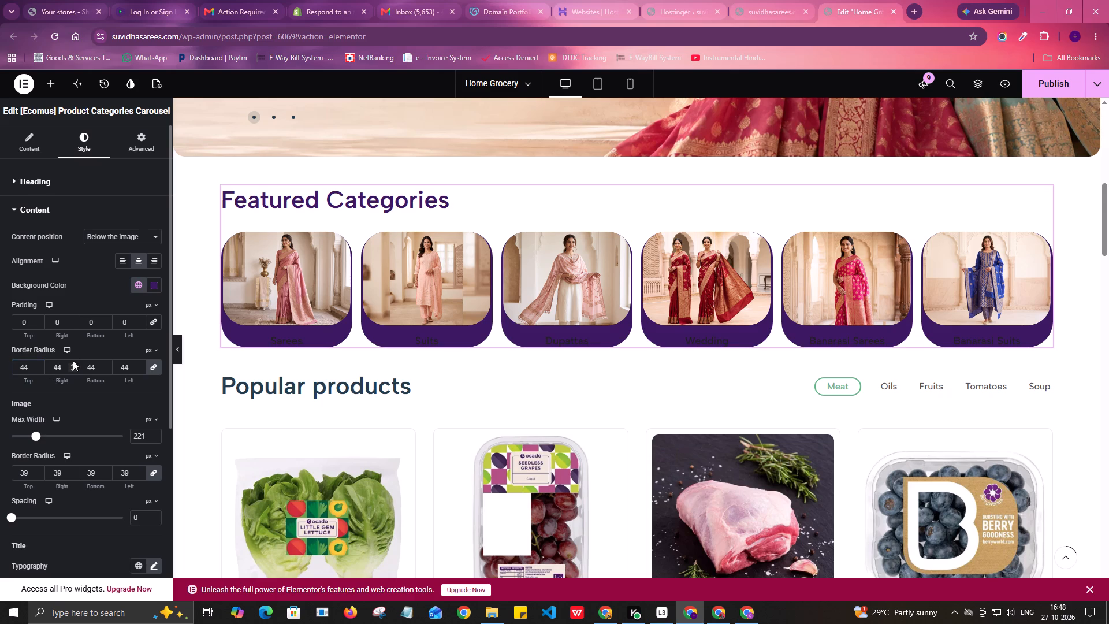
Try a category content bottom padding of 20 px, and set it to 10 px.
click(84, 318)
key(2)
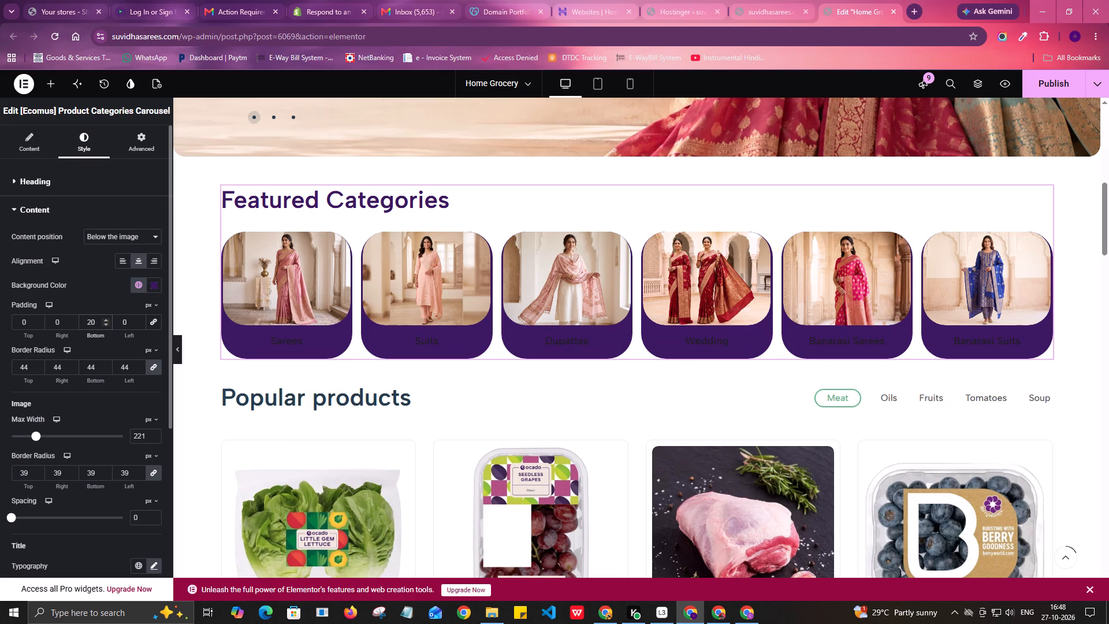
drag(91, 324, 84, 325)
key(1)
click(0, 309)
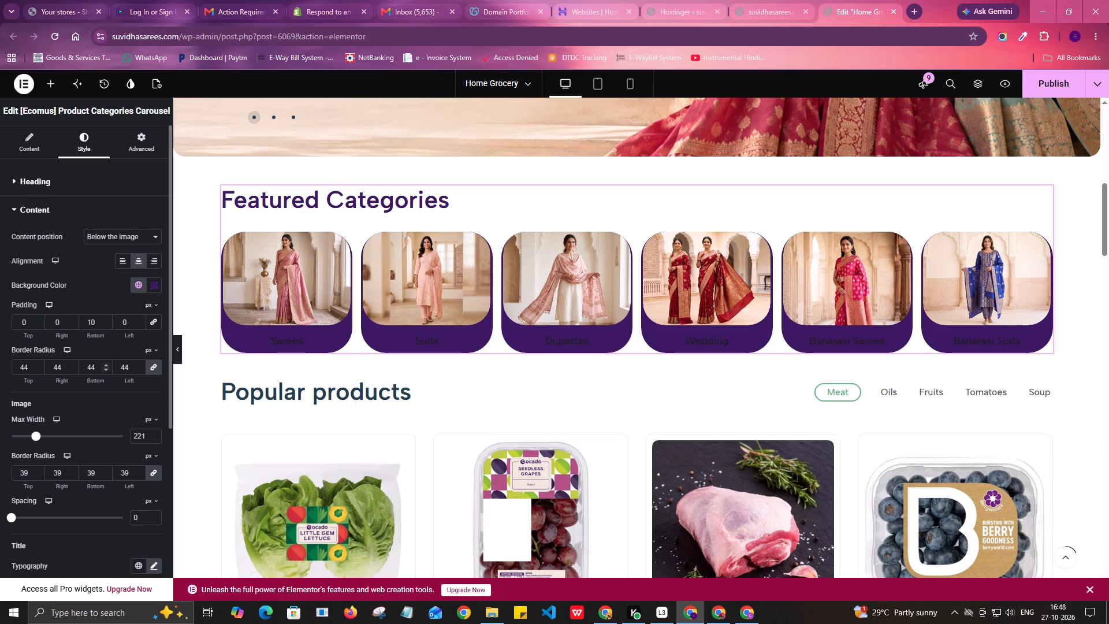
Set the category title's text color to white in the carousel's content styling.
scroll(54, 362, down, 2)
click(135, 502)
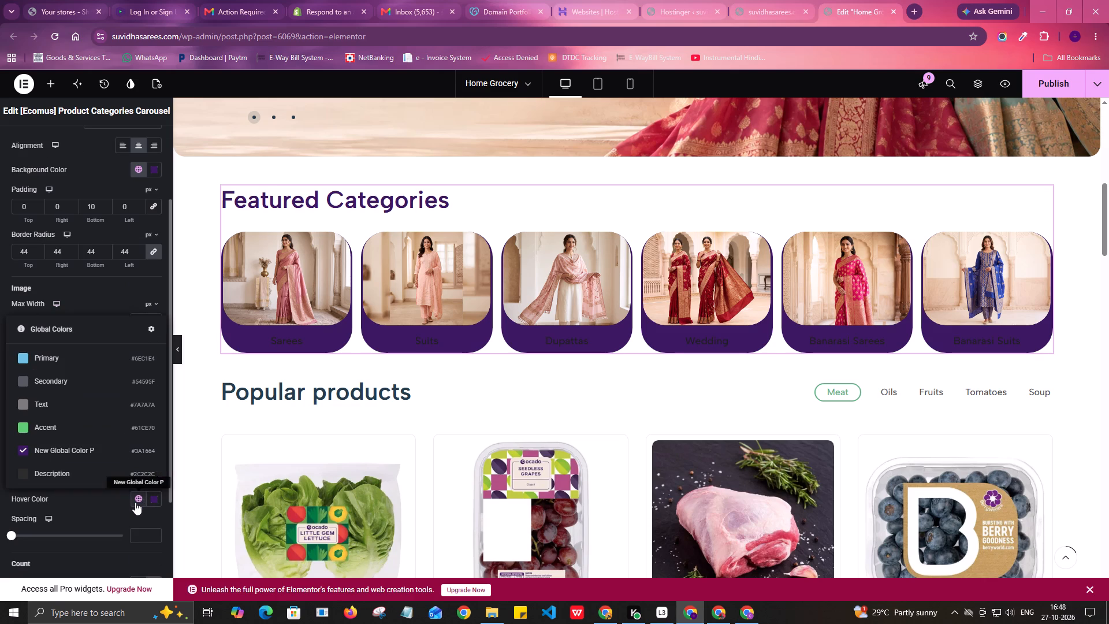
click(0, 437)
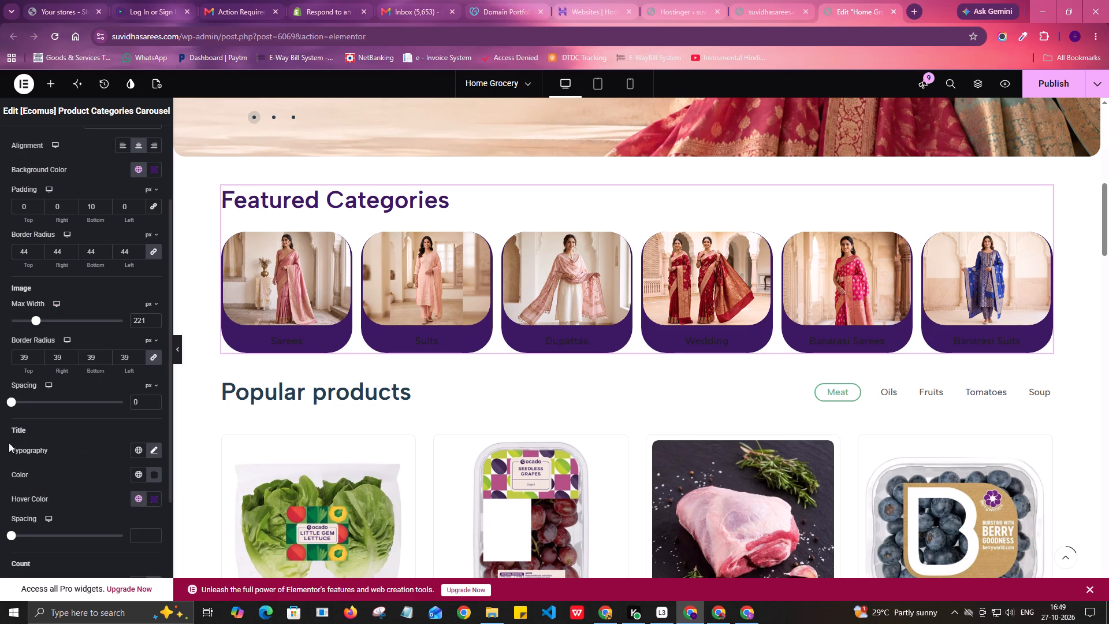
click(154, 474)
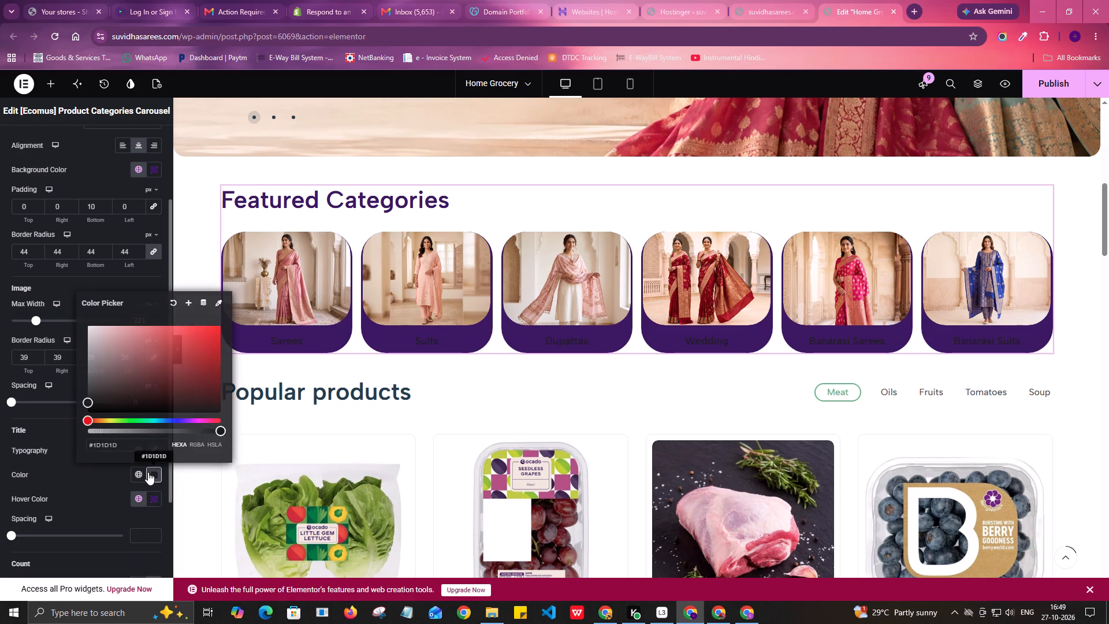
drag(110, 350, 54, 313)
click(0, 381)
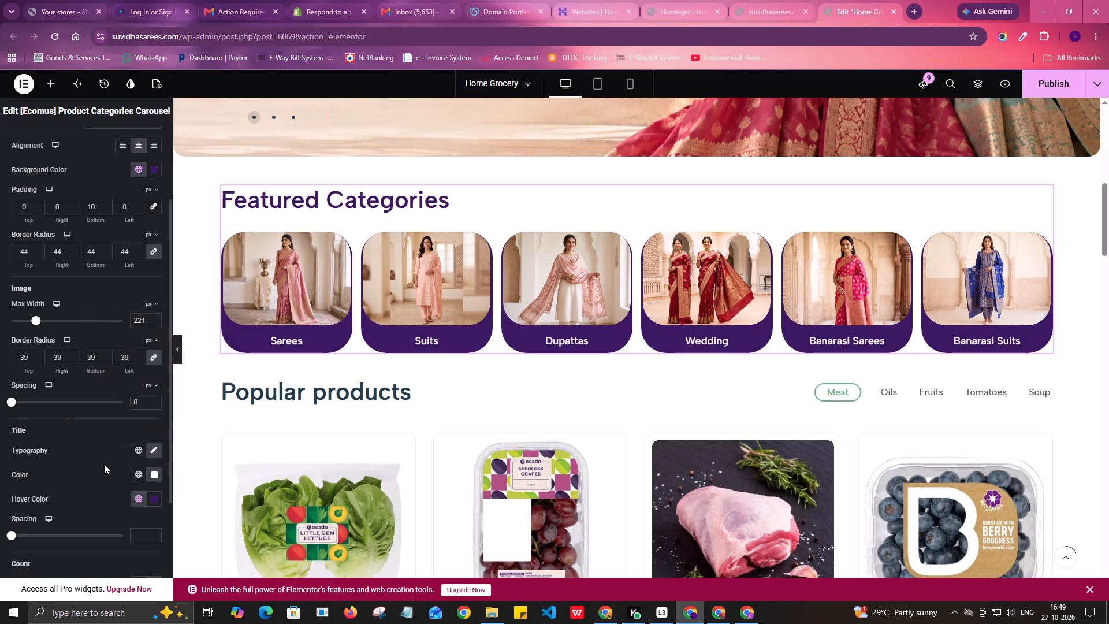
Replace the category title's global hover color with a custom bright yellow.
click(139, 499)
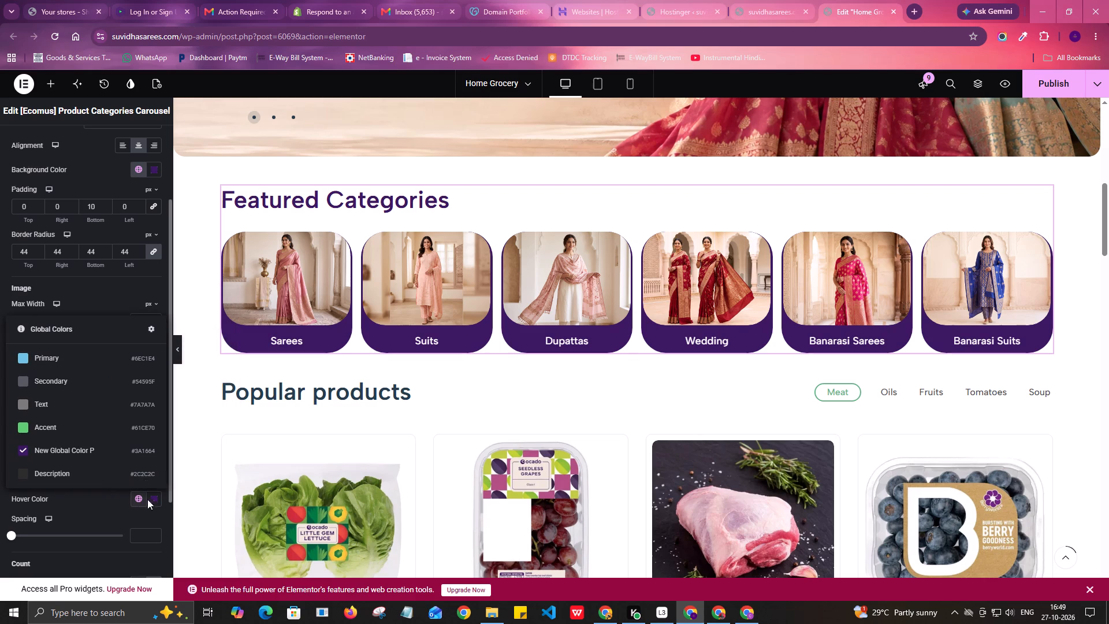
click(150, 500)
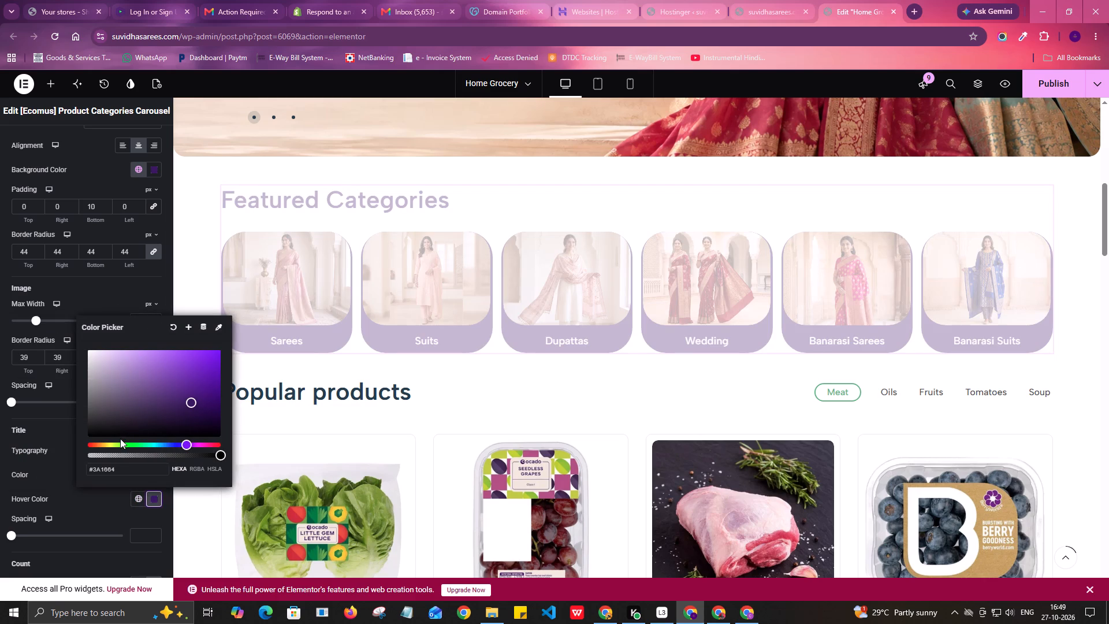
click(109, 443)
drag(196, 394, 217, 369)
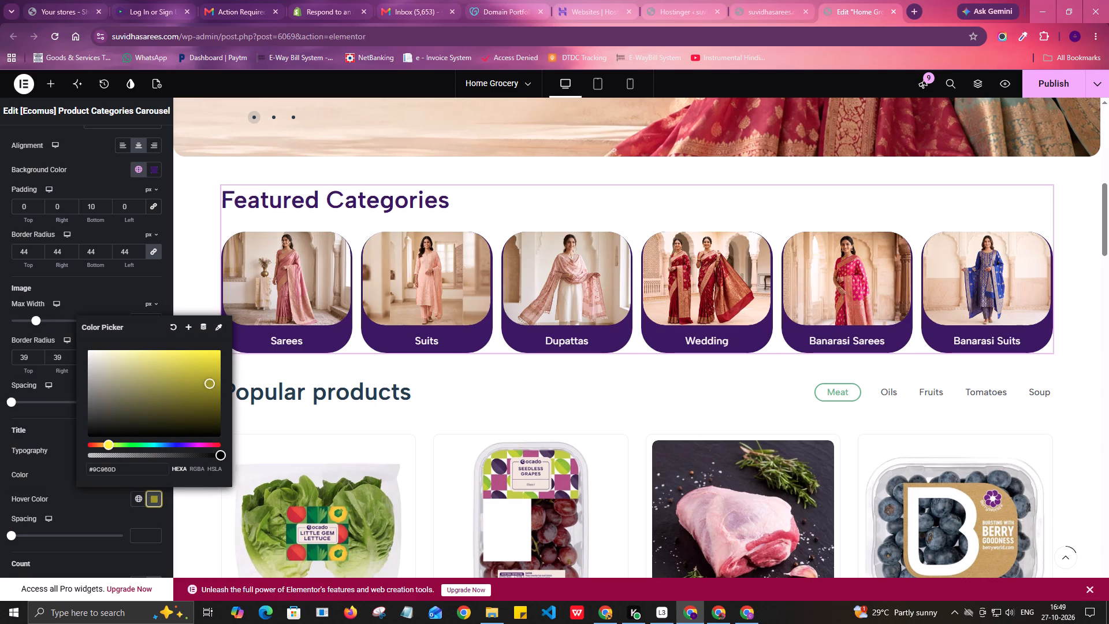
drag(217, 369, 218, 359)
click(0, 422)
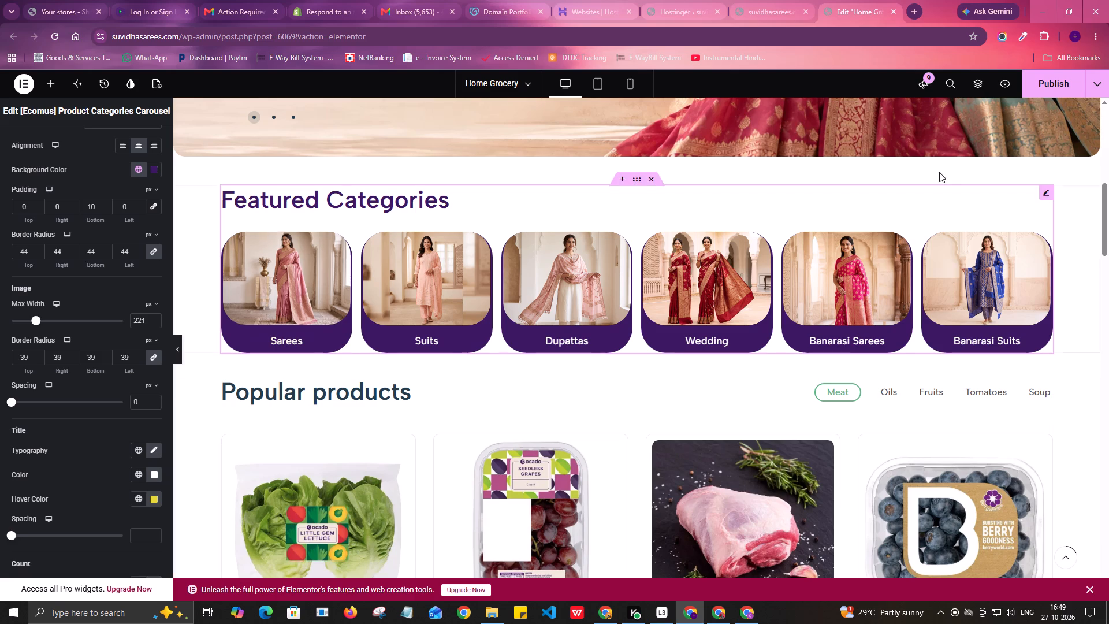
Preview the carousel at full page width and publish the home page changes.
click(177, 350)
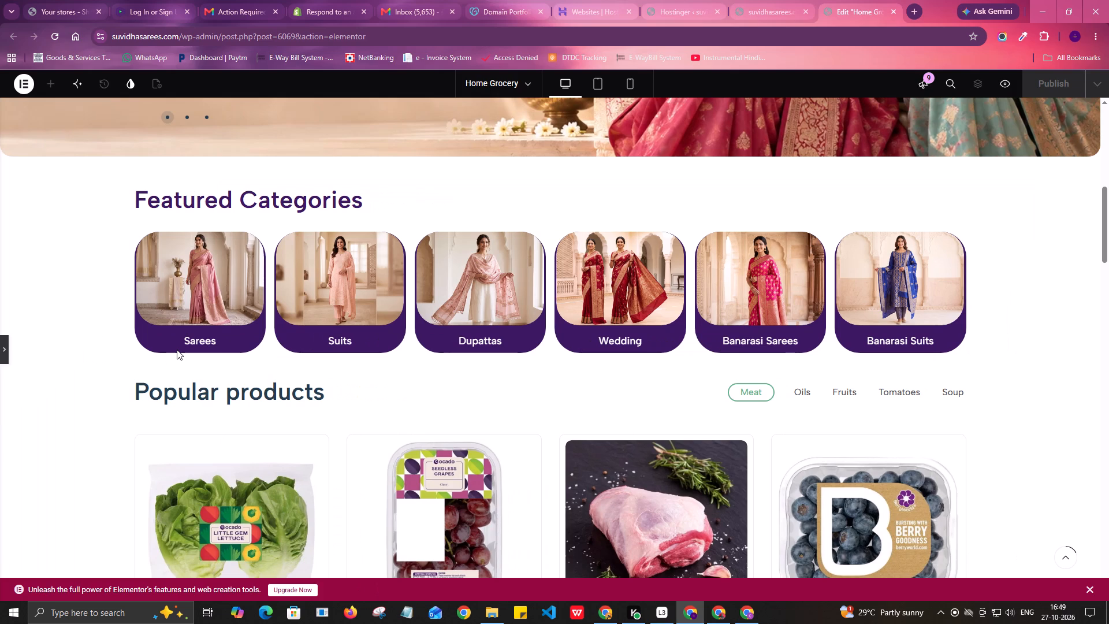
click(0, 344)
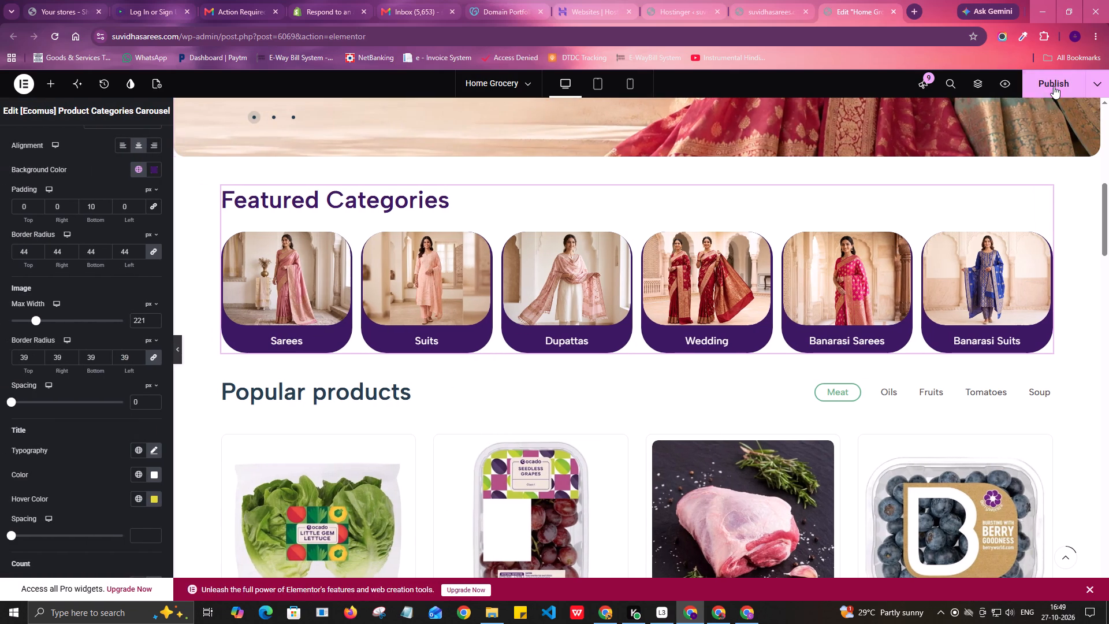
click(1055, 86)
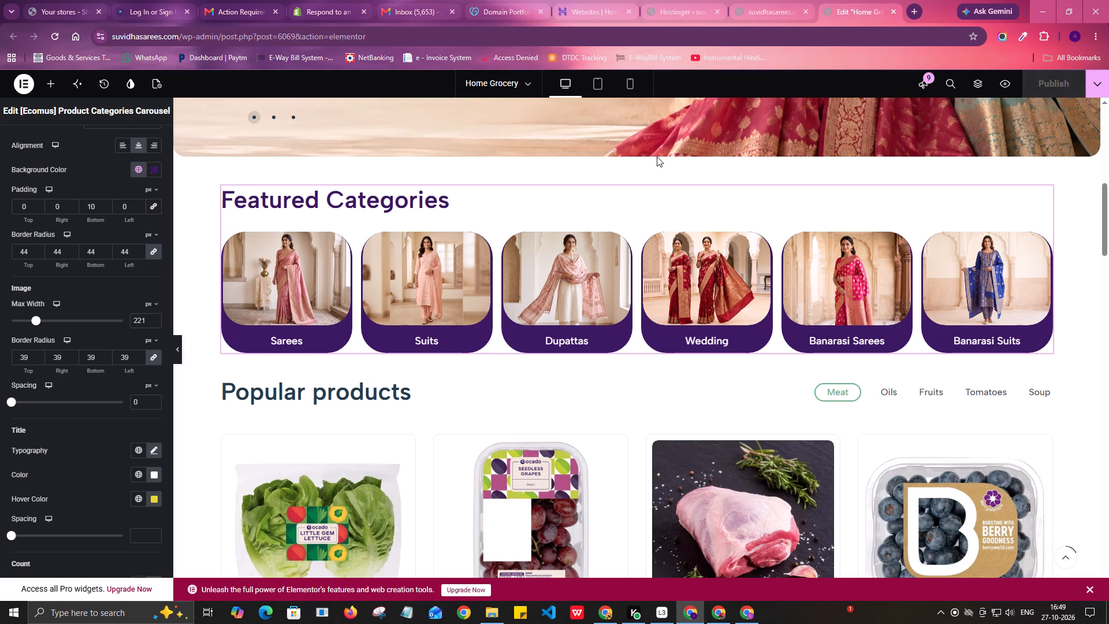
In the mobile view, clear and unlink the category content's padding values, leaving all four sides at 0 px.
click(627, 84)
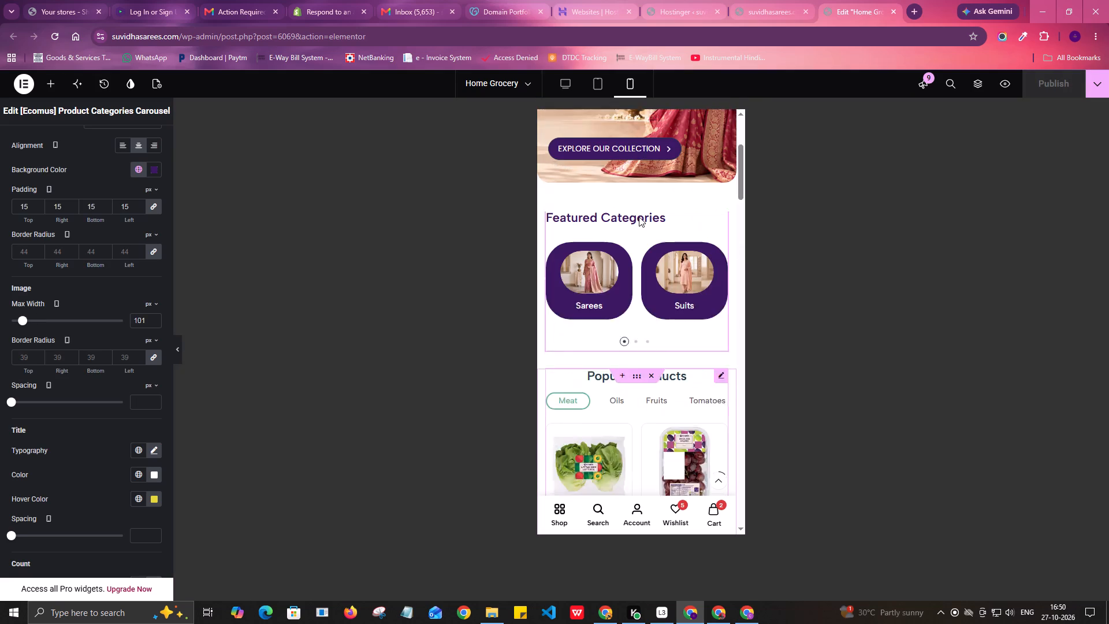
scroll(662, 294, up, 5)
scroll(662, 294, down, 1)
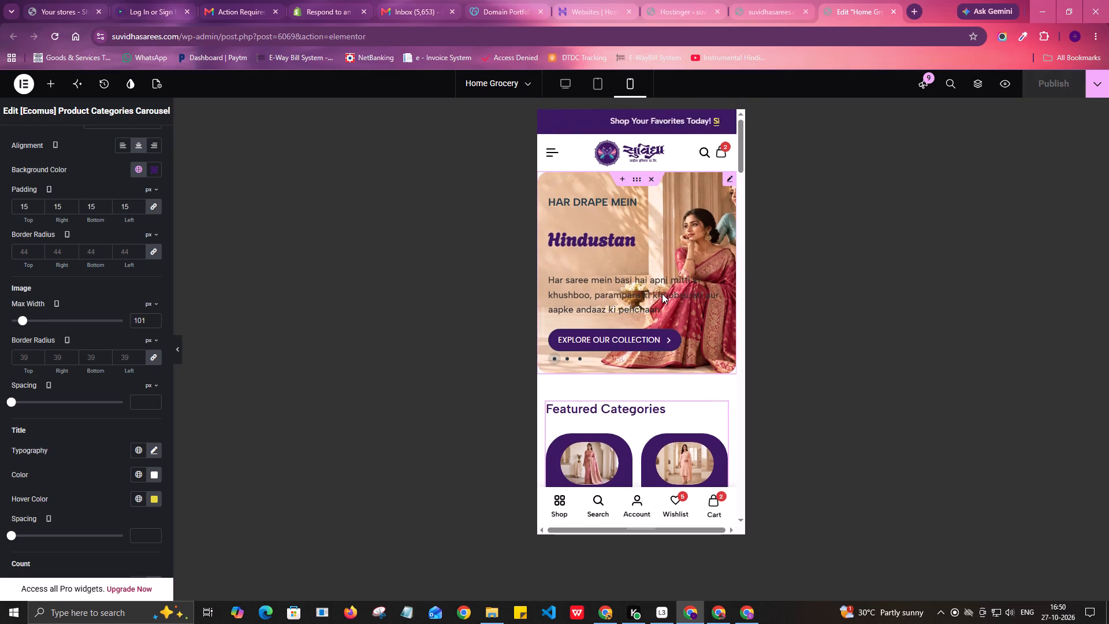
scroll(662, 294, down, 2)
scroll(662, 294, up, 4)
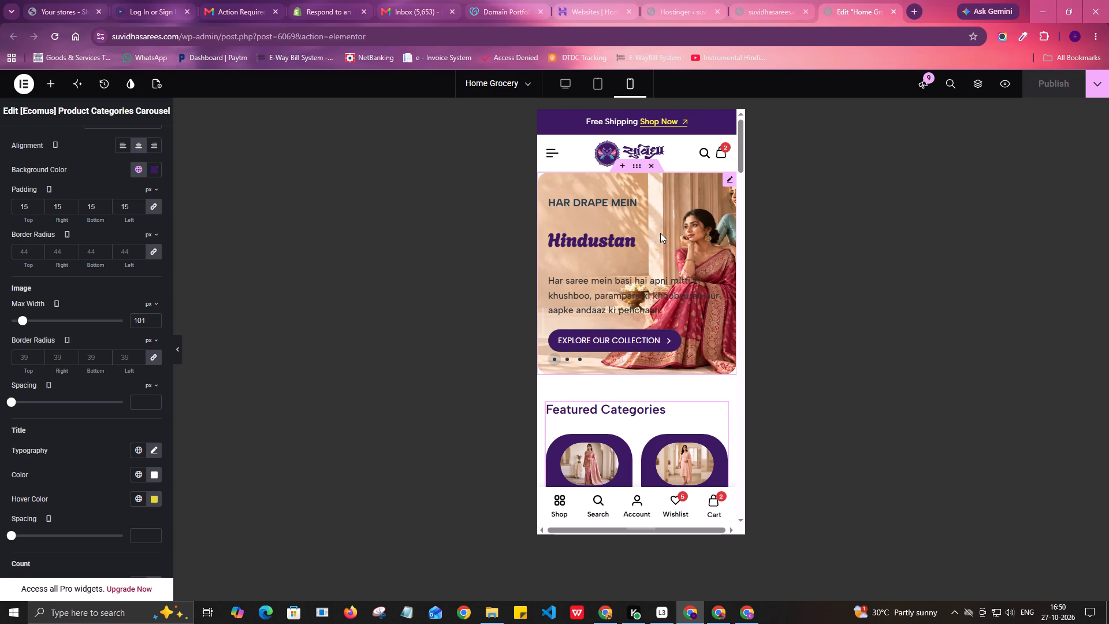
scroll(658, 233, down, 2)
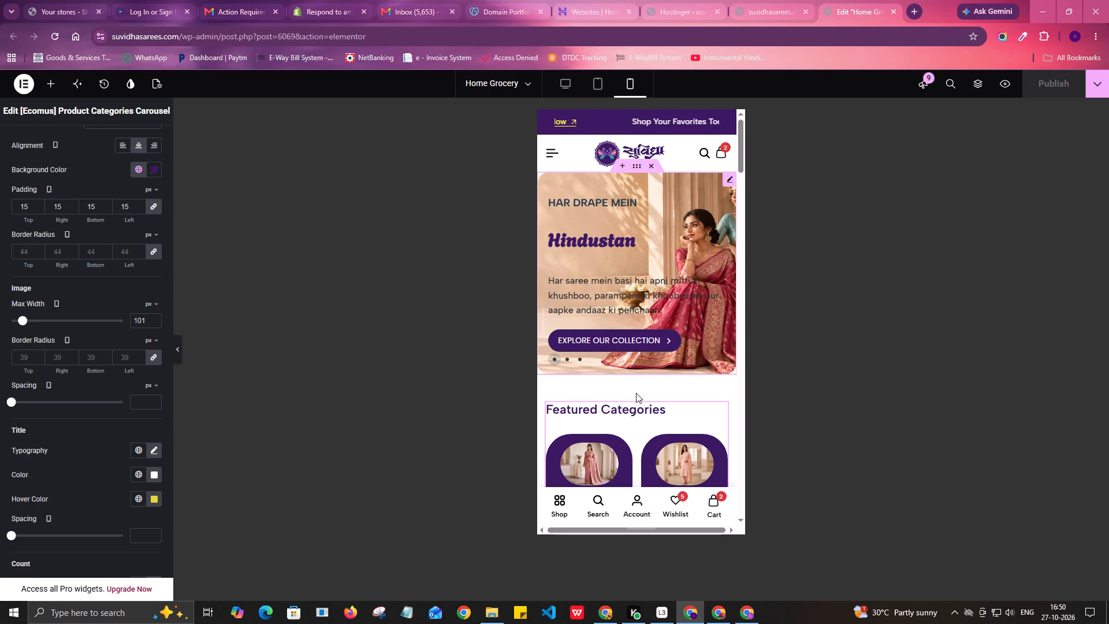
scroll(645, 399, down, 1)
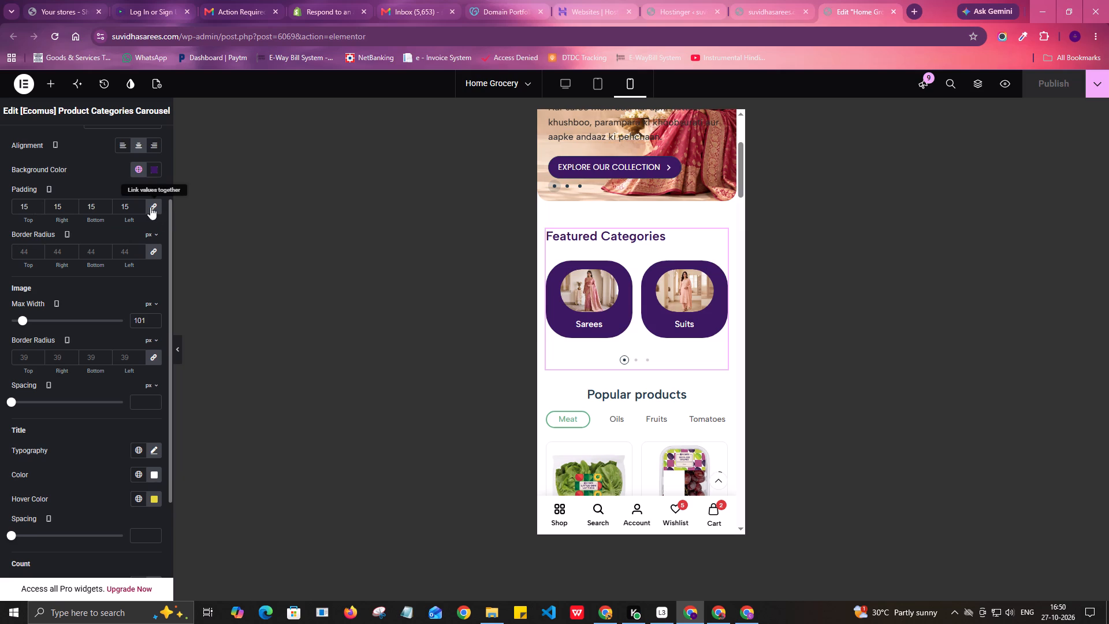
drag(130, 207, 111, 213)
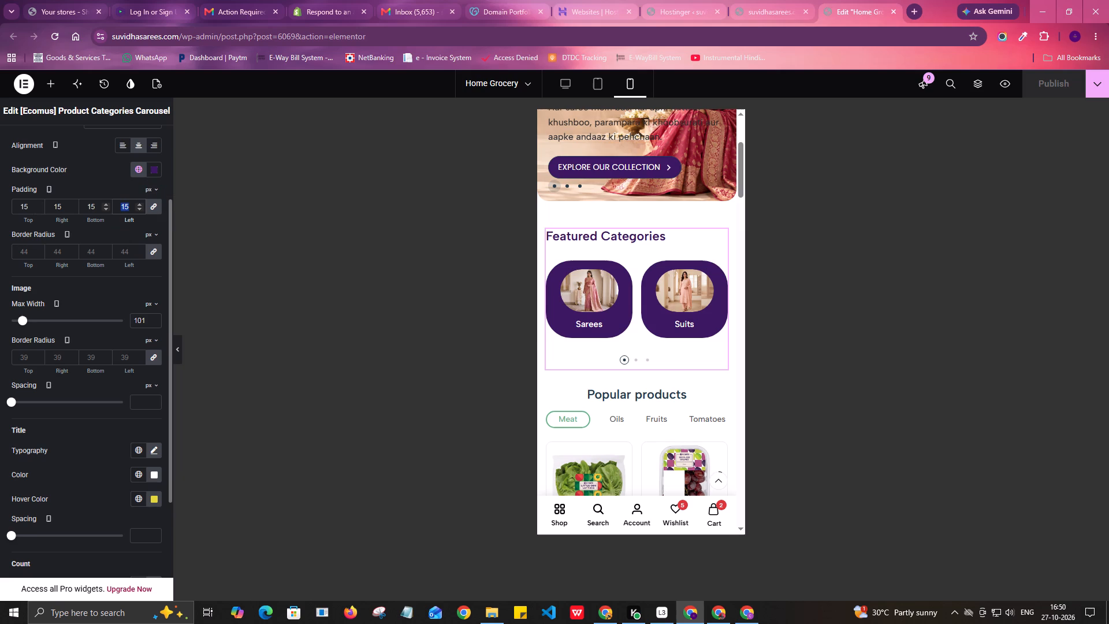
key(BackSpace)
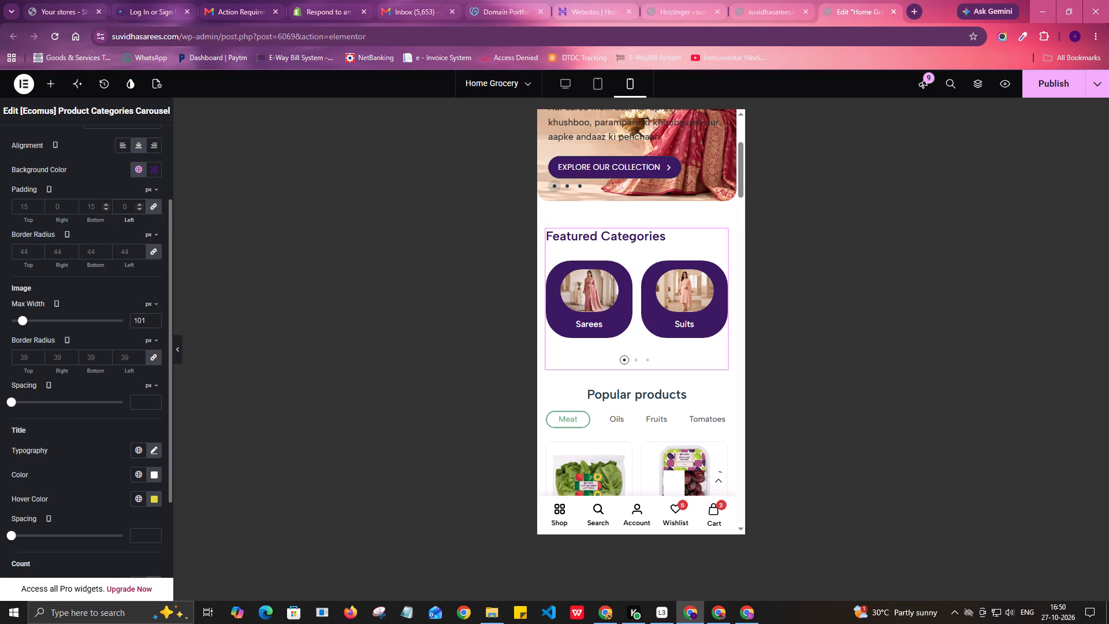
click(157, 208)
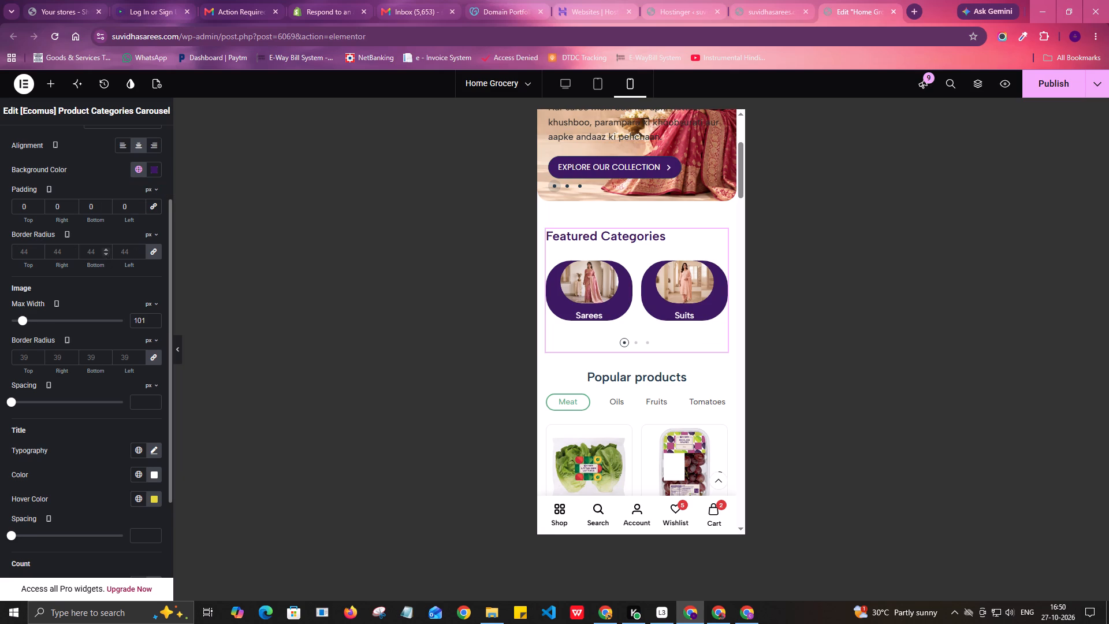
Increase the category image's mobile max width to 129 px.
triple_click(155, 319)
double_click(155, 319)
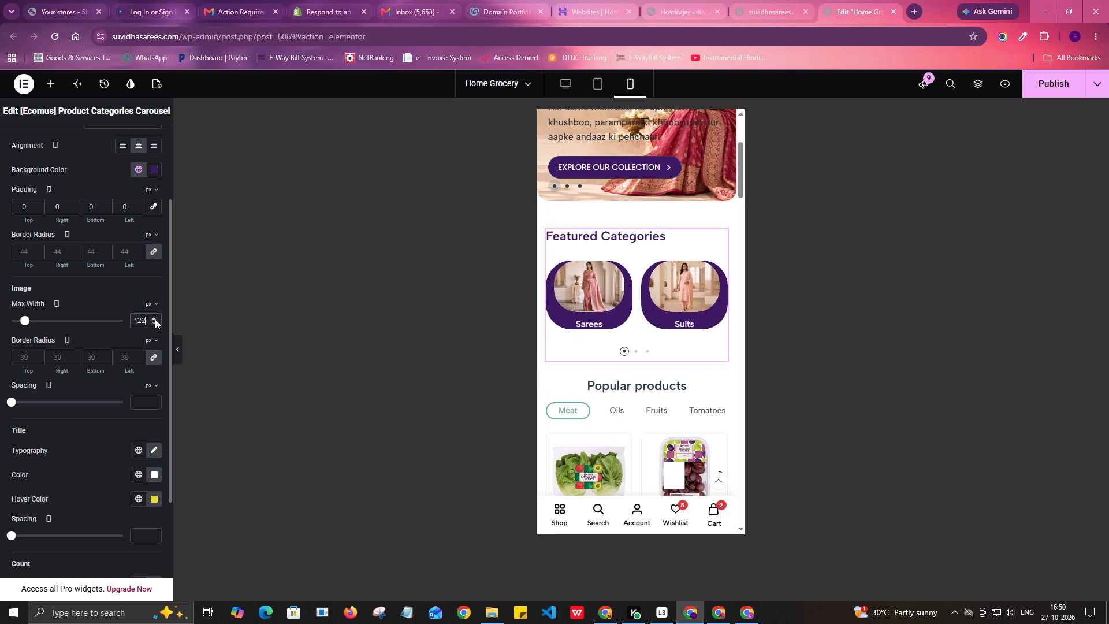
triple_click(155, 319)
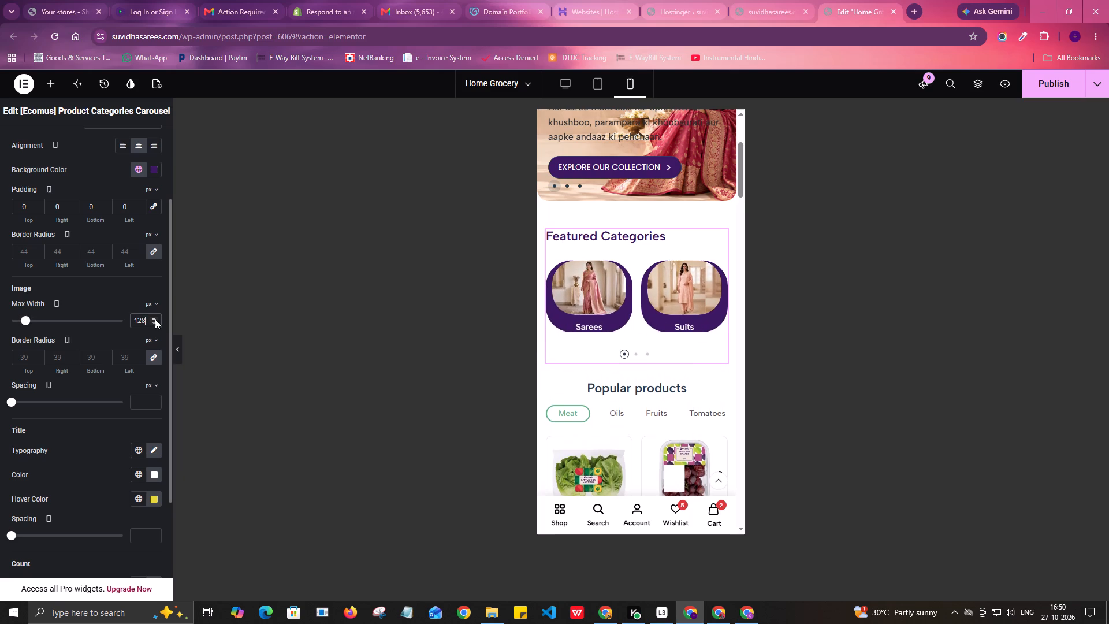
Set the category image's mobile border radius to 12 px on all four corners.
drag(133, 370, 126, 371)
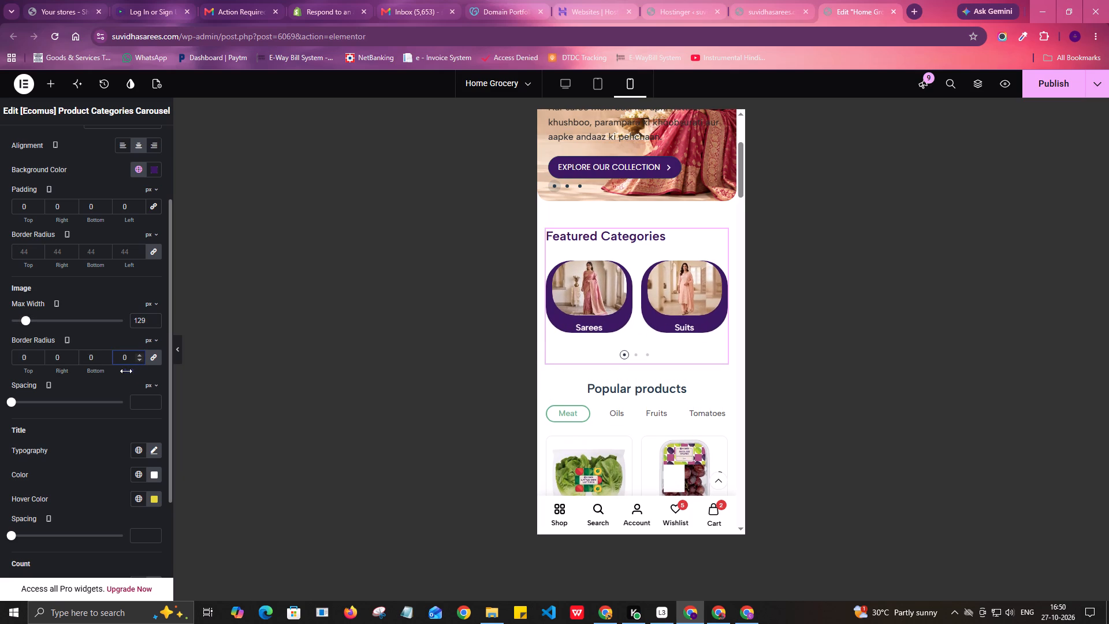
drag(126, 371, 135, 370)
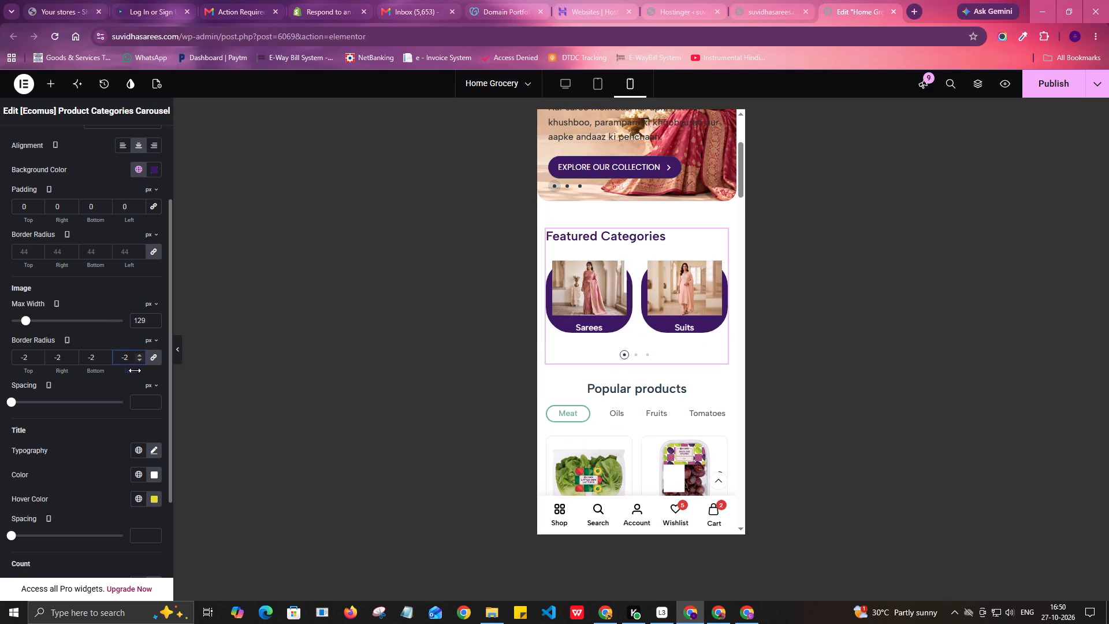
drag(135, 370, 140, 370)
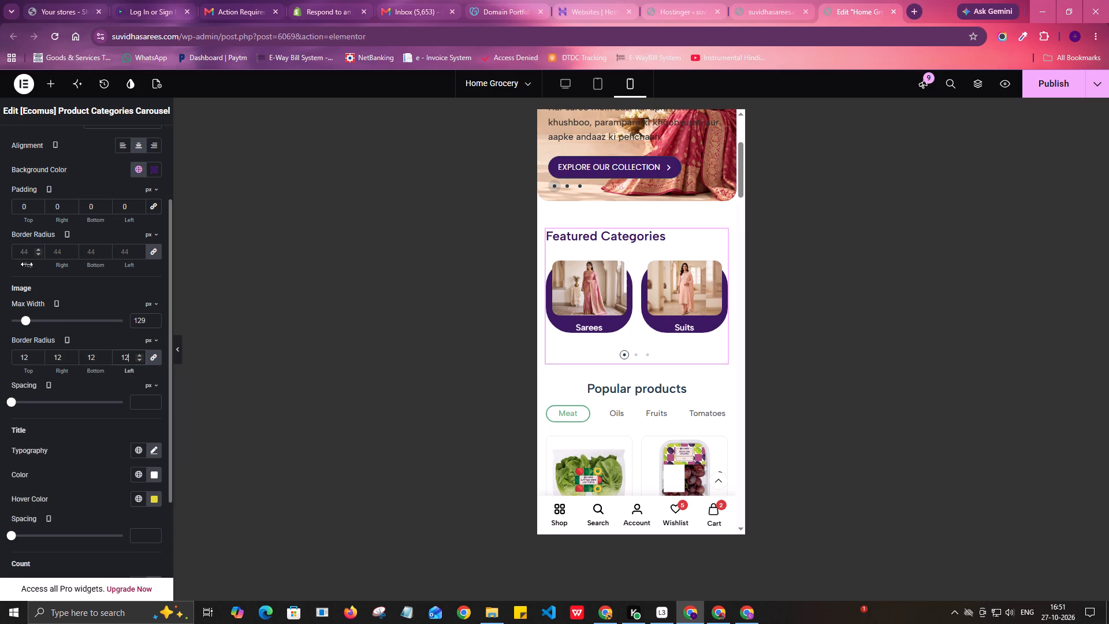
Set the category content's mobile border radius to 20 px on all four corners.
drag(29, 267, 34, 267)
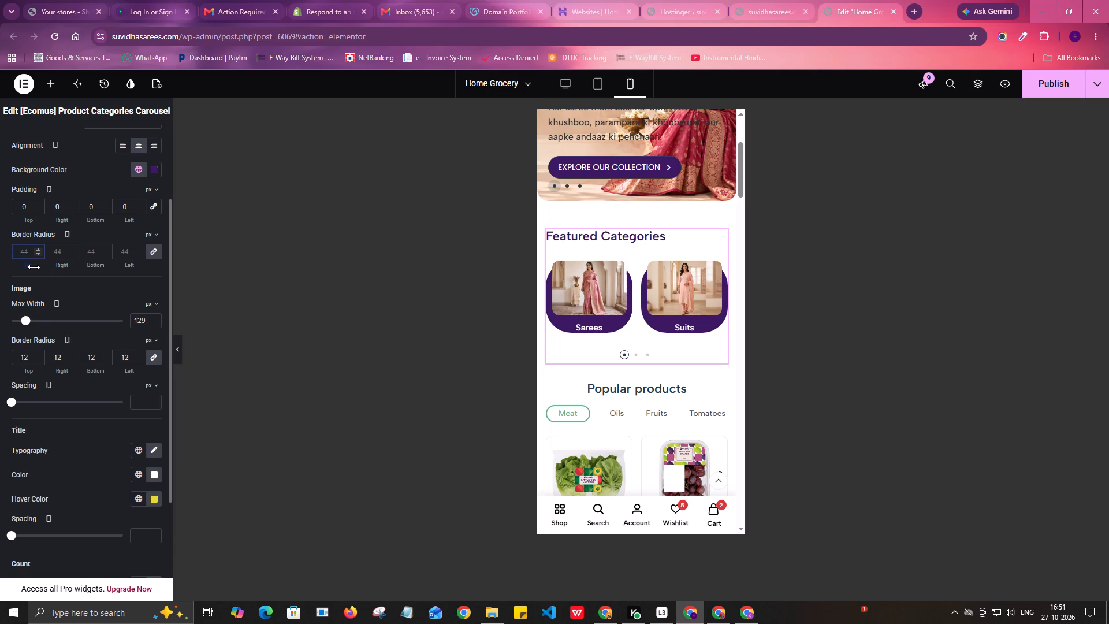
drag(34, 267, 39, 267)
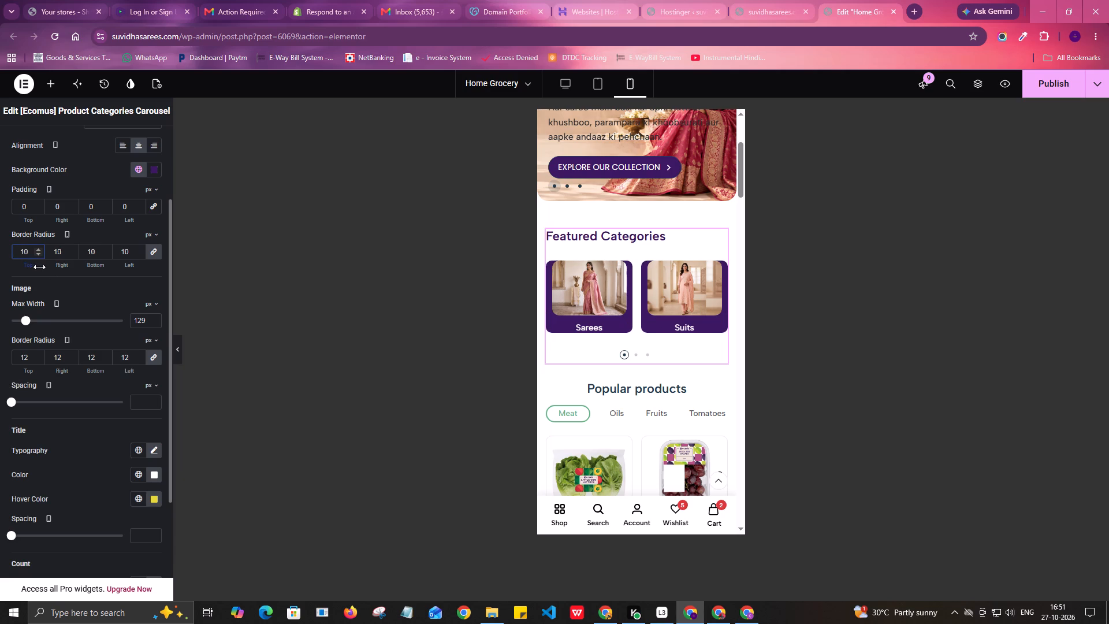
drag(39, 267, 41, 267)
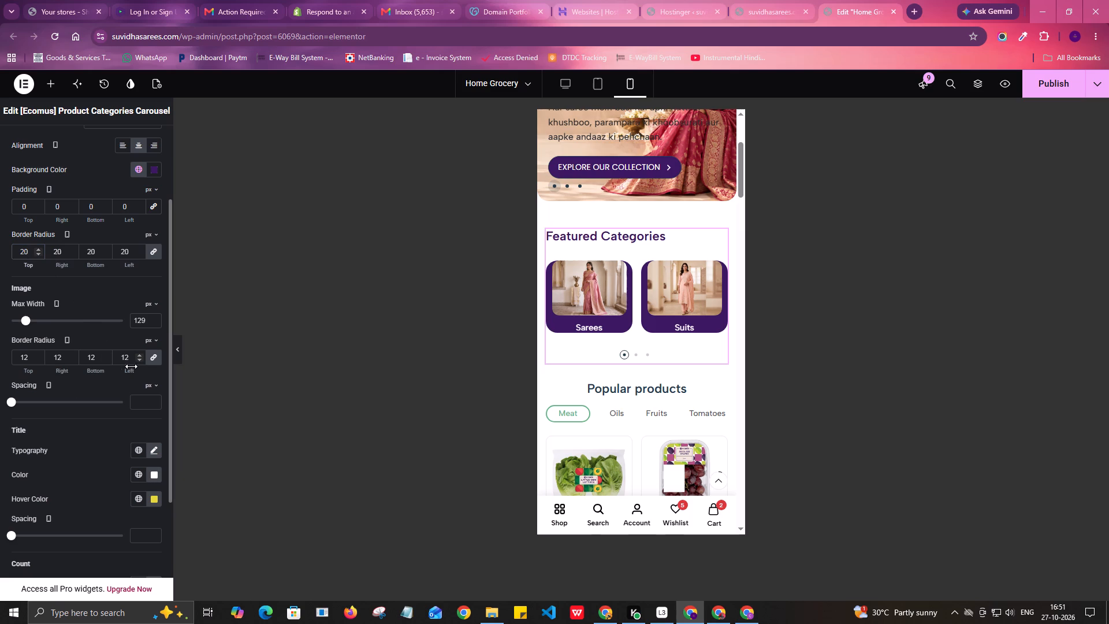
Set the category image's mobile max width to 145 px so the images fill the cards.
click(155, 317)
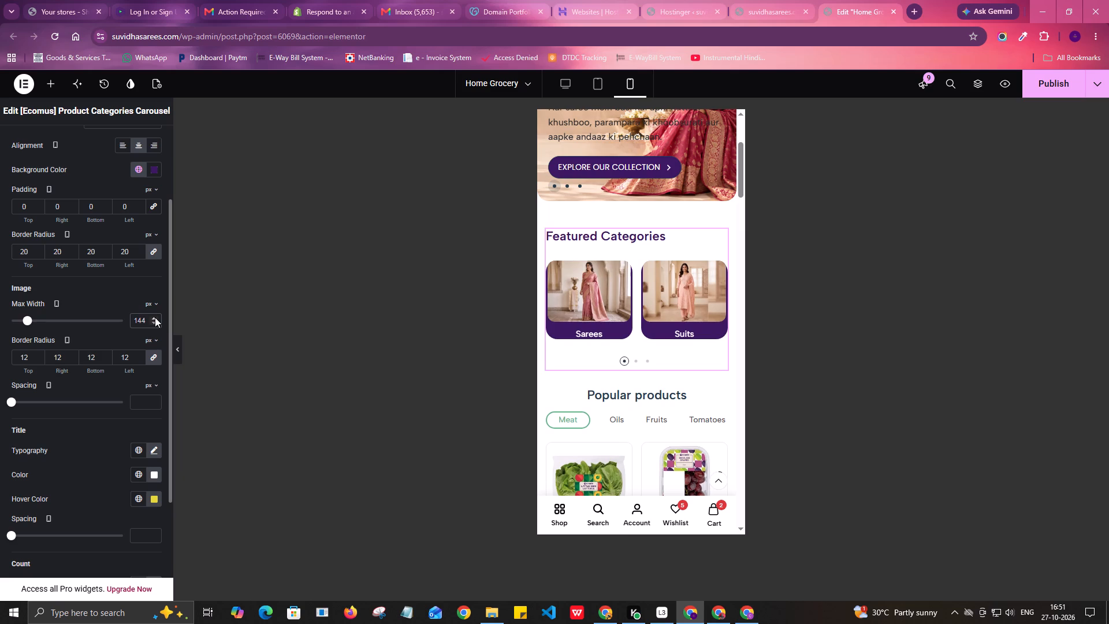
click(155, 317)
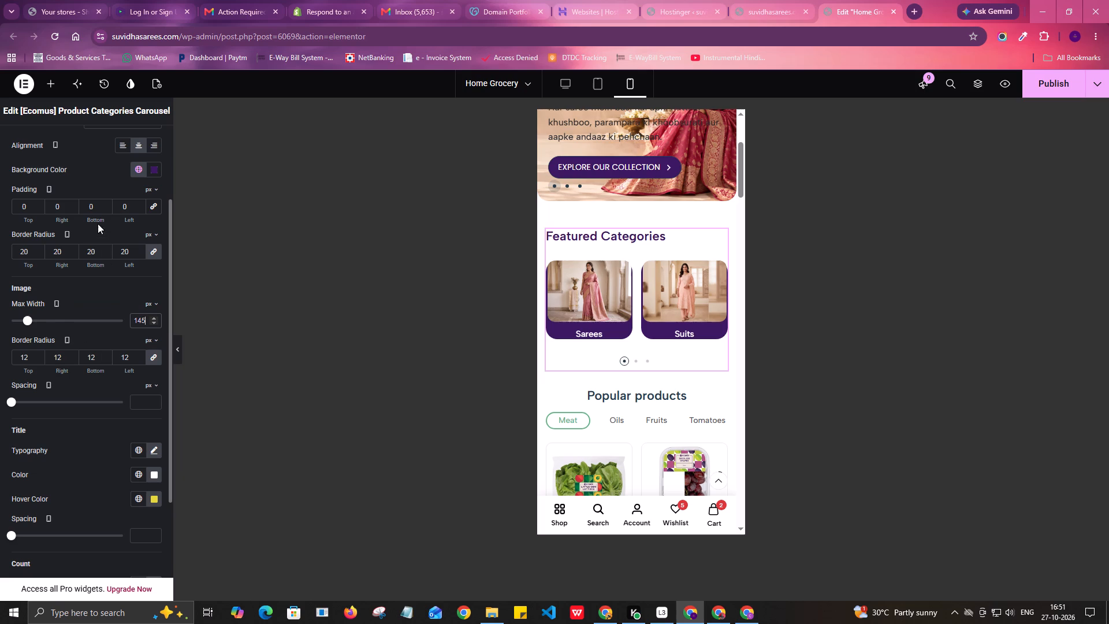
Set the category content's mobile bottom padding to 10 px.
click(85, 207)
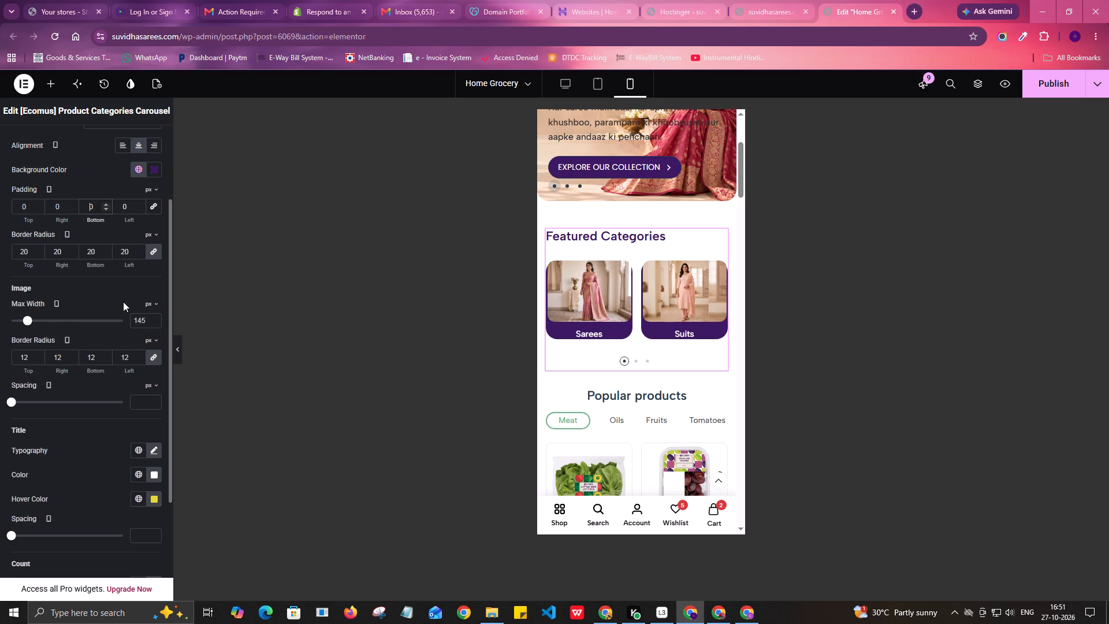
key(1)
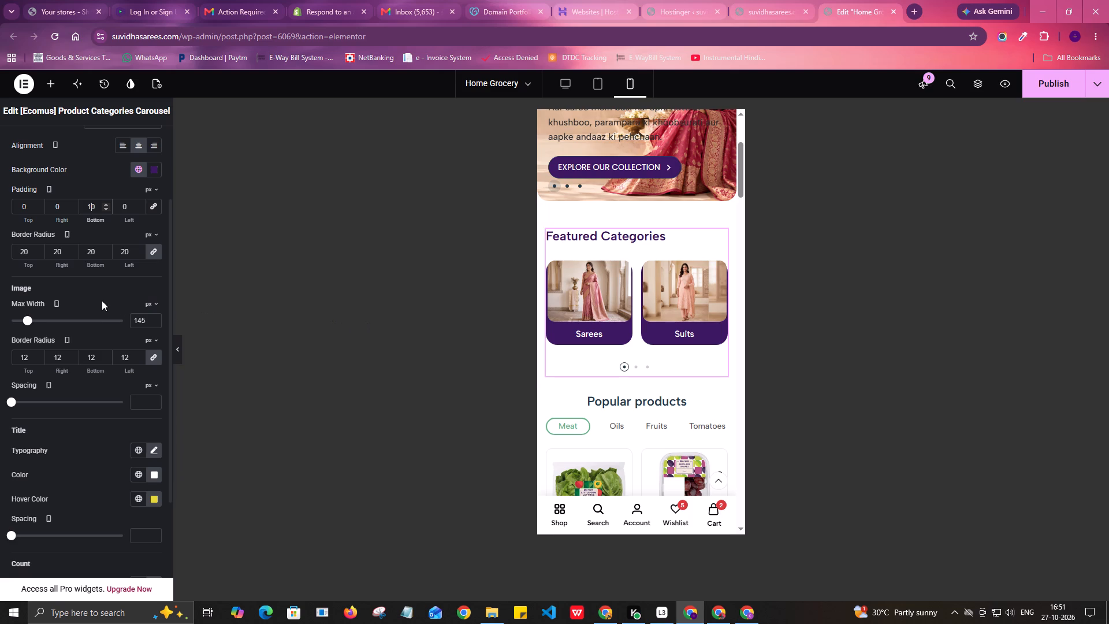
Swipe the mobile Featured Categories carousel forward and back to check the styling of the other category cards.
scroll(2, 272, up, 1)
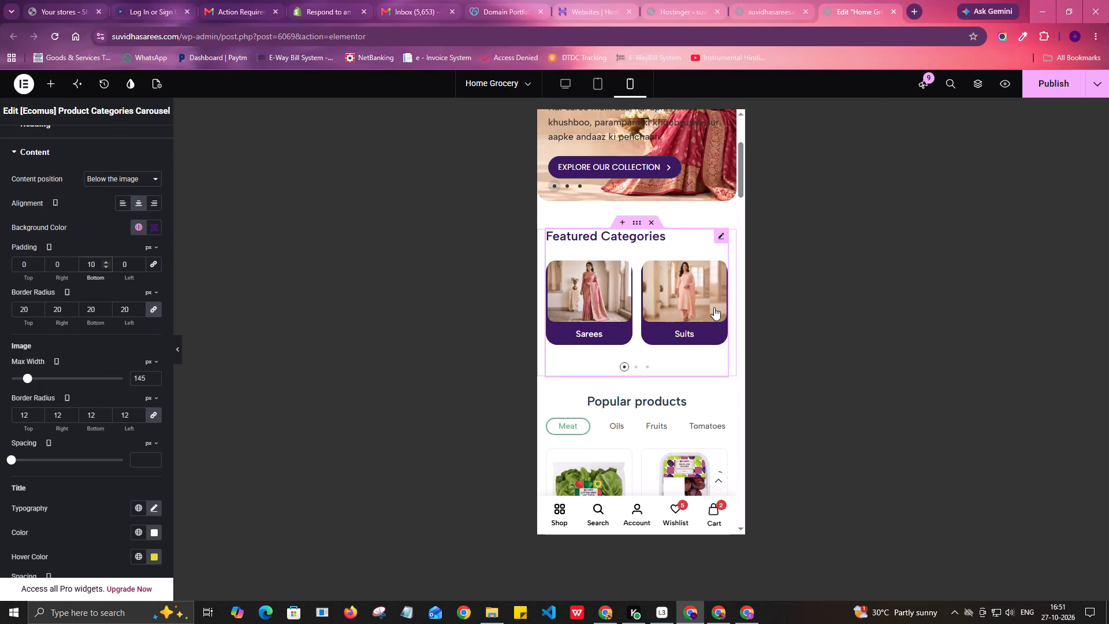
drag(714, 307, 488, 318)
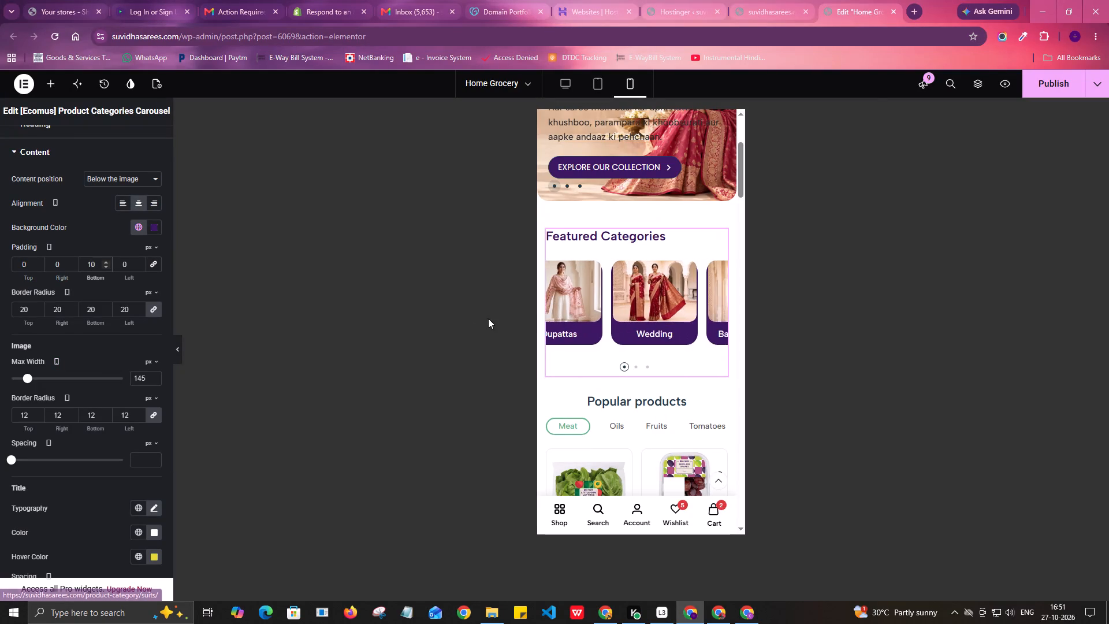
drag(488, 318, 742, 332)
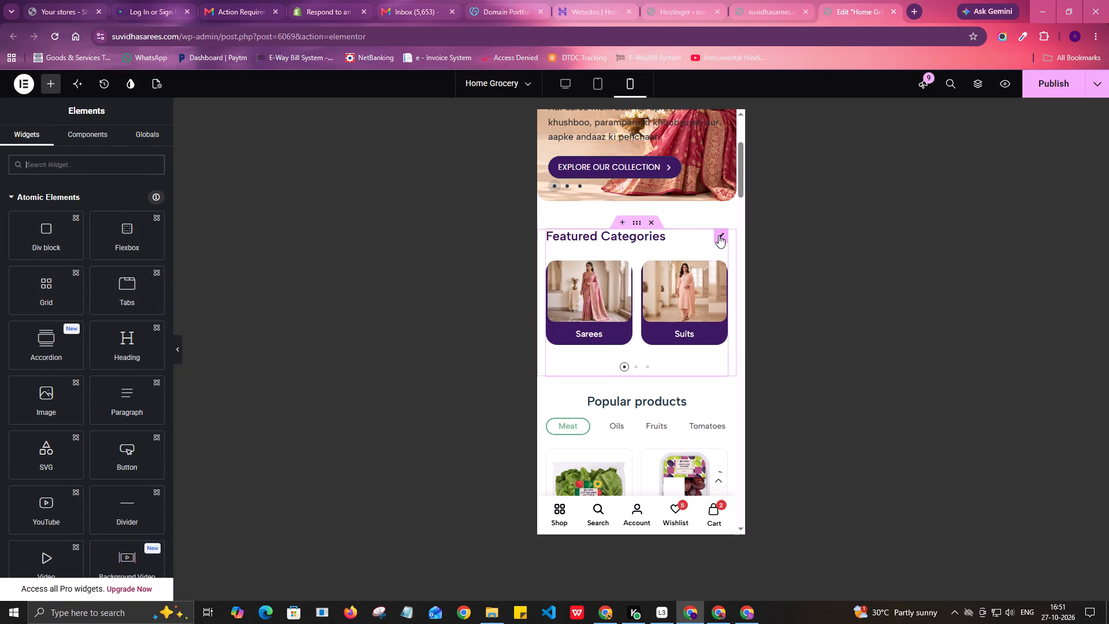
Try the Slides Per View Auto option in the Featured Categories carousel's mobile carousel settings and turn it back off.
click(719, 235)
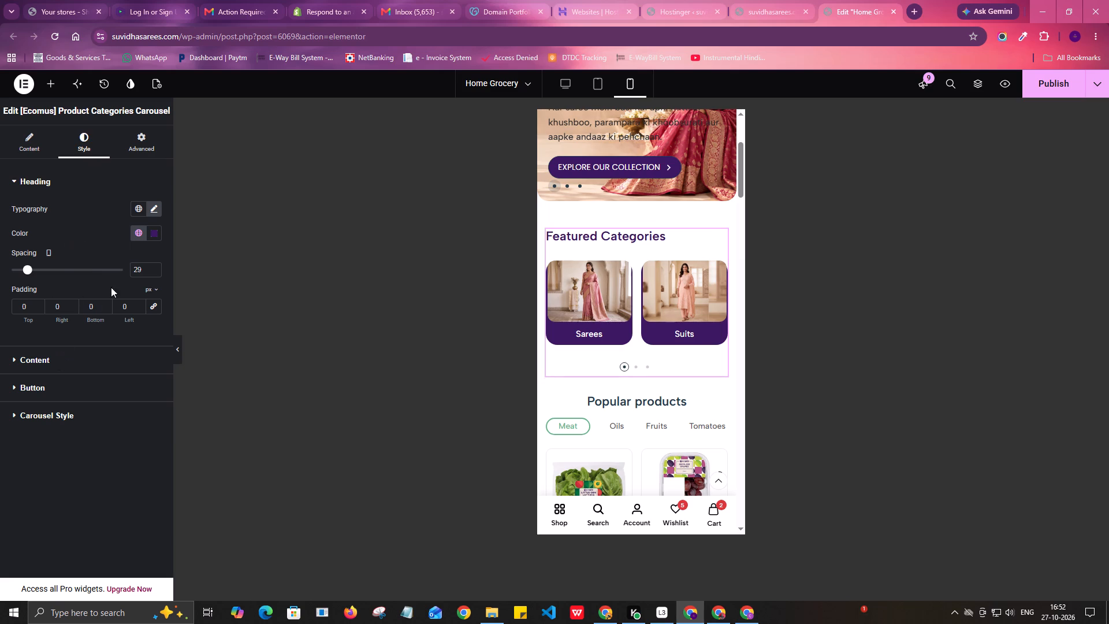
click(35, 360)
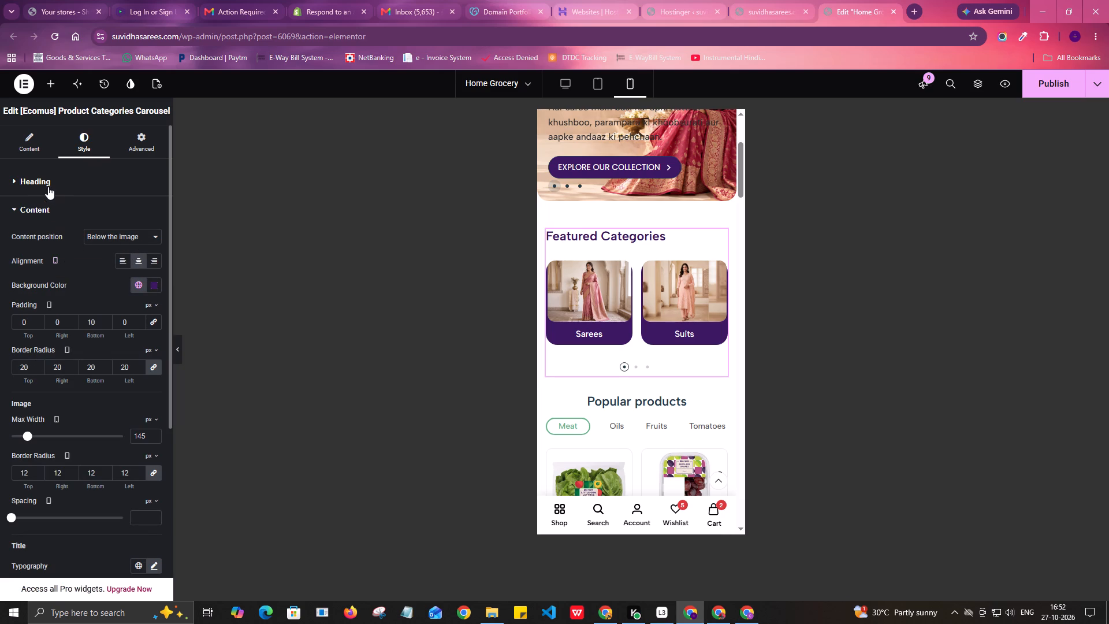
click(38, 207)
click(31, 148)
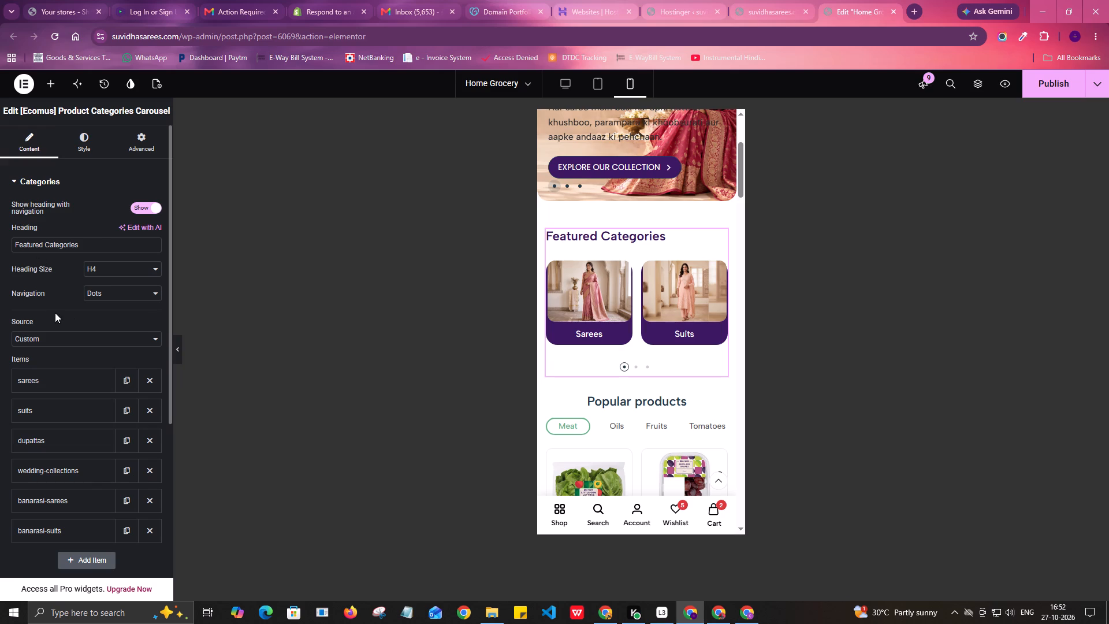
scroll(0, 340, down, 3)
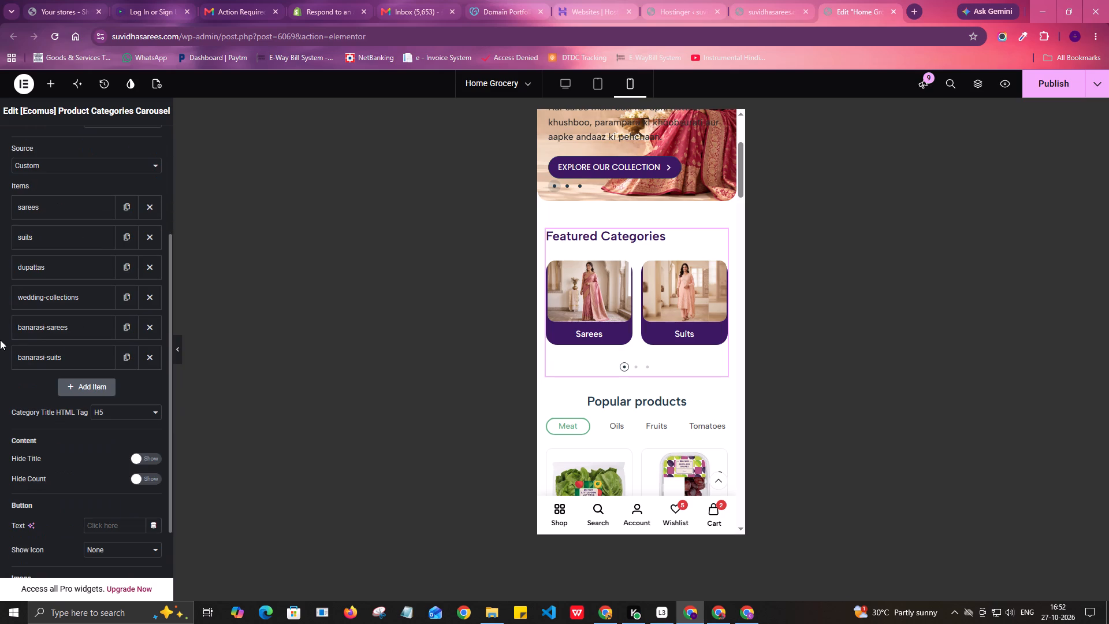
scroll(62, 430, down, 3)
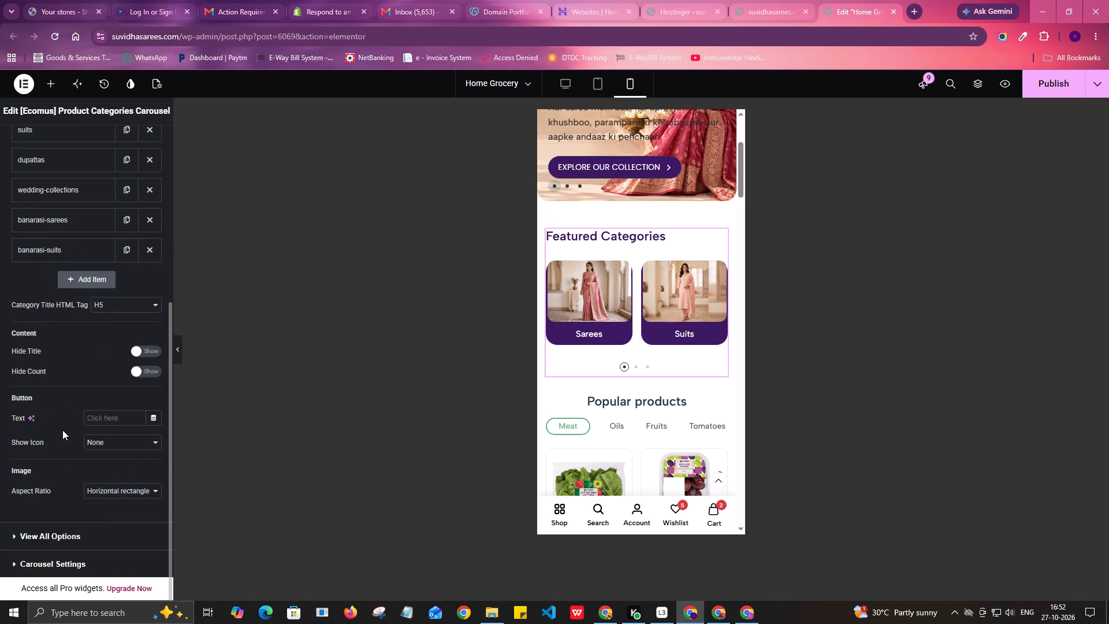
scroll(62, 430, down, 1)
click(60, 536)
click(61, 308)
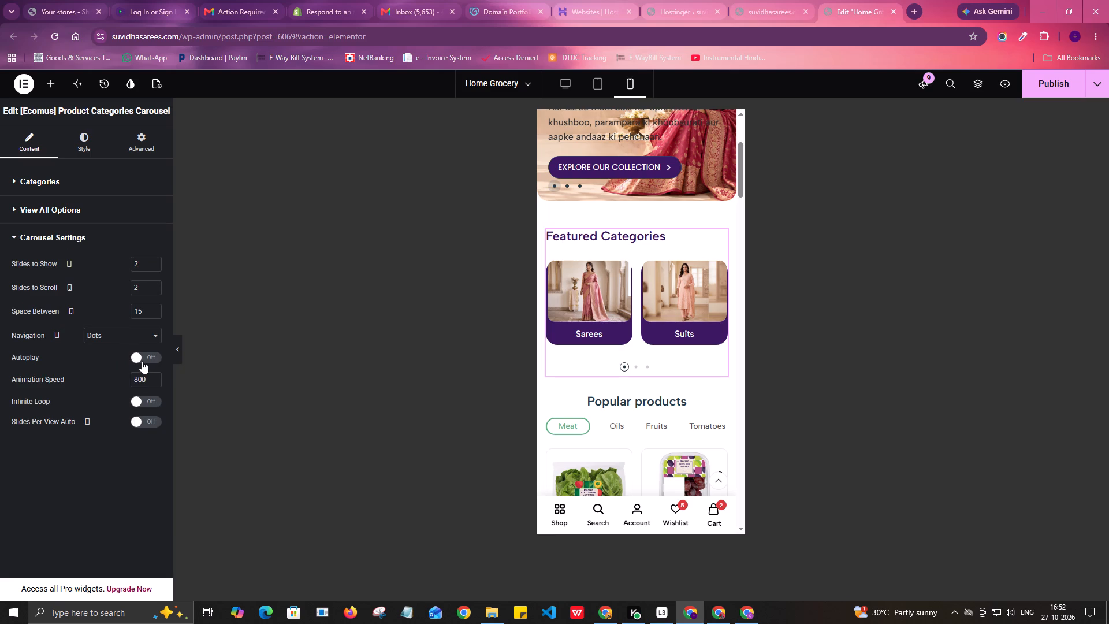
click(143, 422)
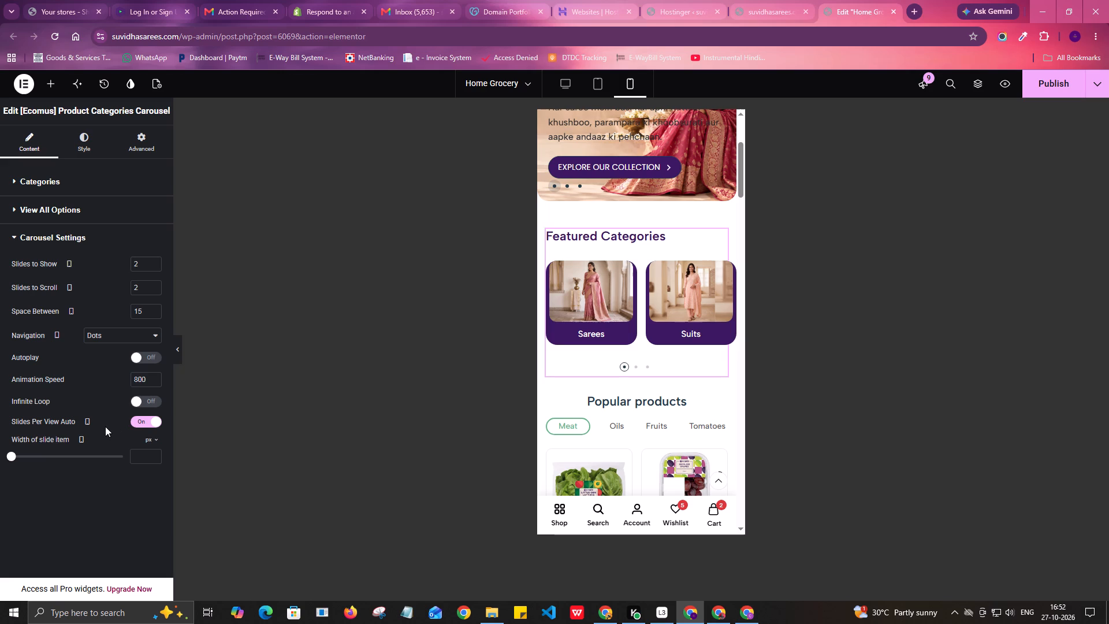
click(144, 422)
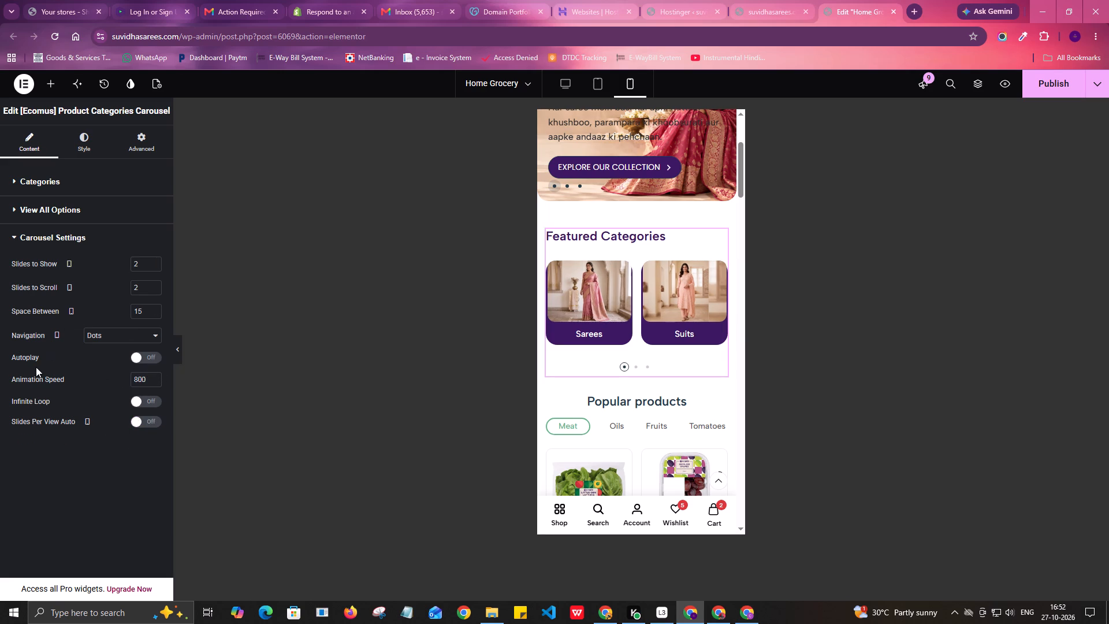
Examine the Featured Categories carousel's content style settings, including image, title and count options.
scroll(87, 364, up, 3)
click(75, 139)
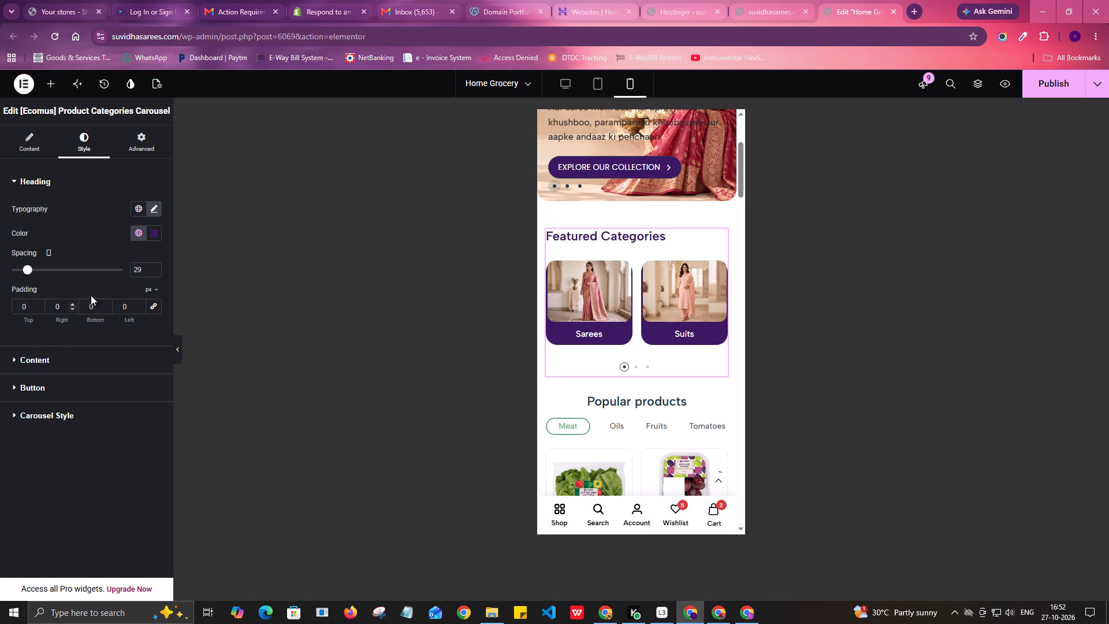
click(36, 362)
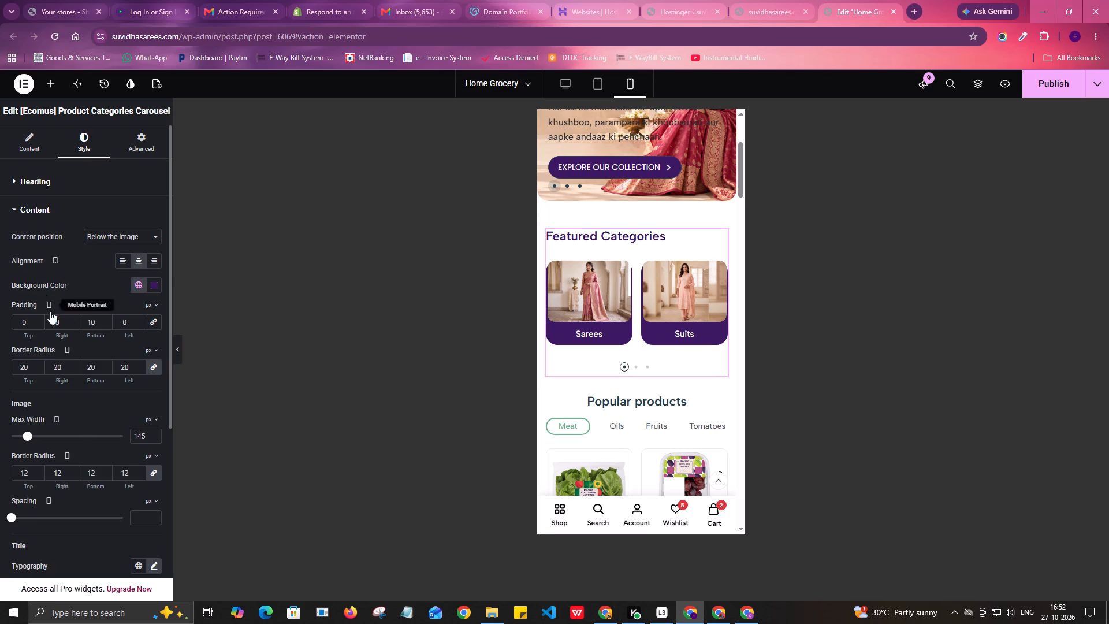
scroll(73, 443, down, 2)
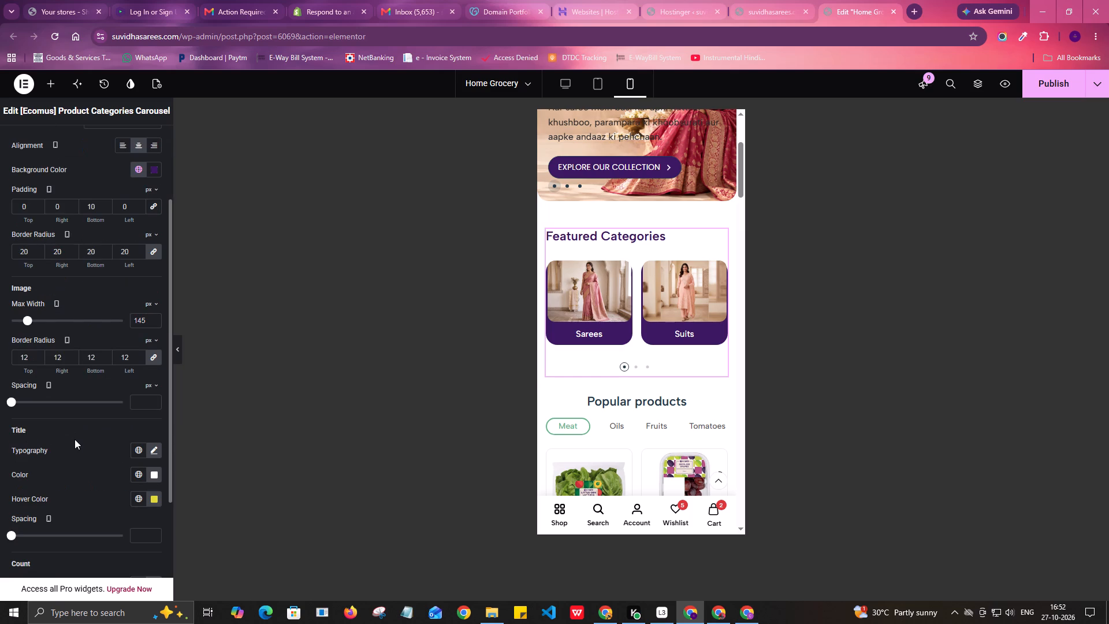
scroll(75, 439, down, 3)
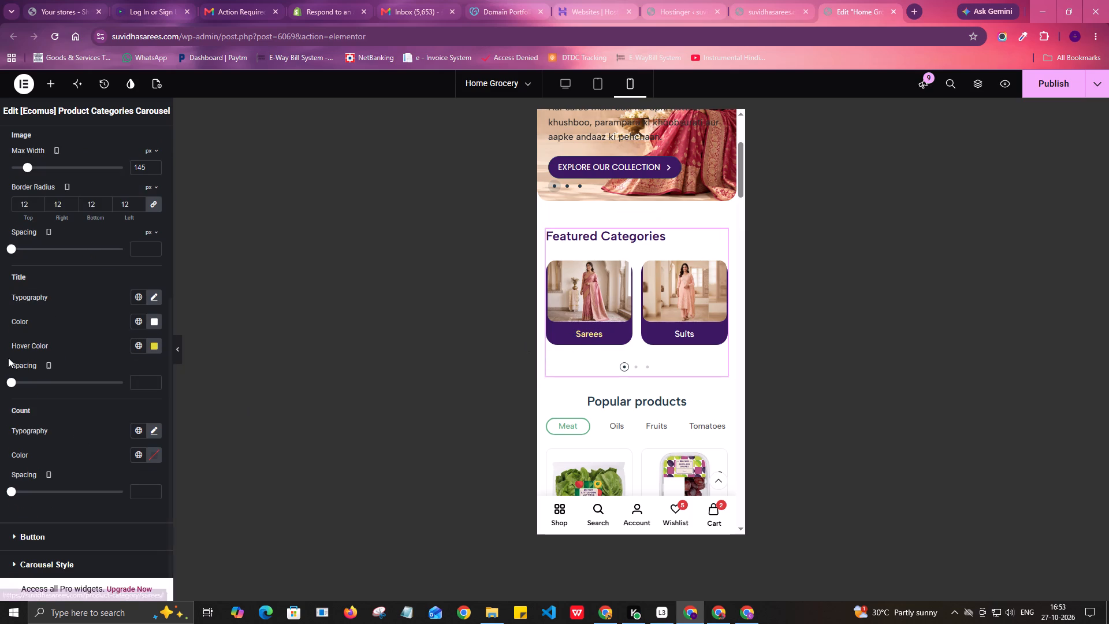
scroll(78, 410, down, 1)
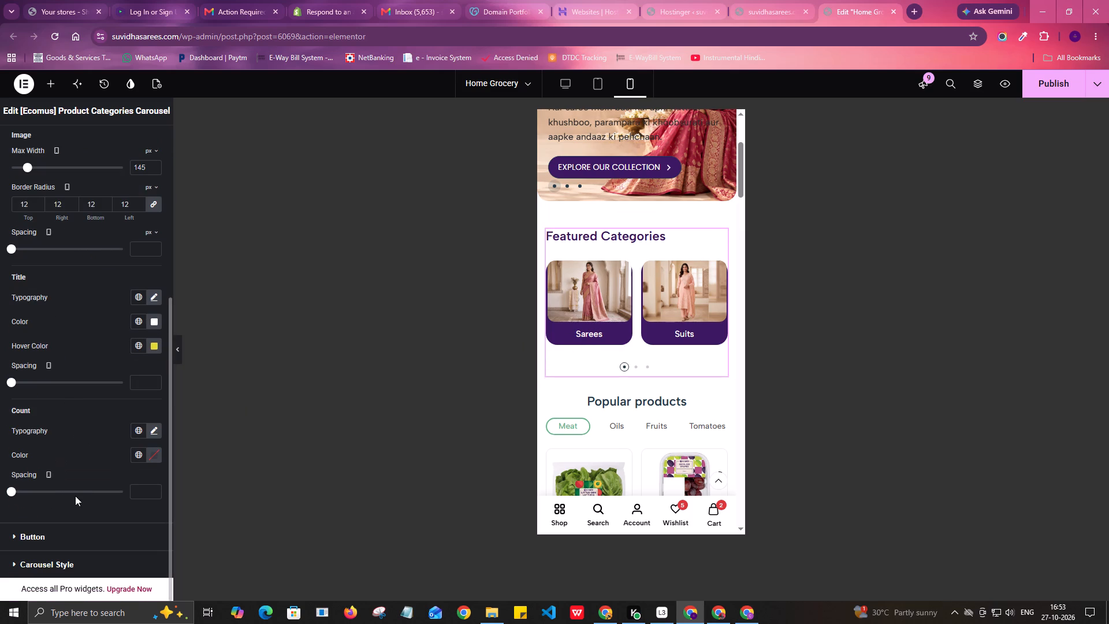
scroll(75, 496, down, 1)
scroll(72, 401, up, 4)
scroll(41, 282, up, 2)
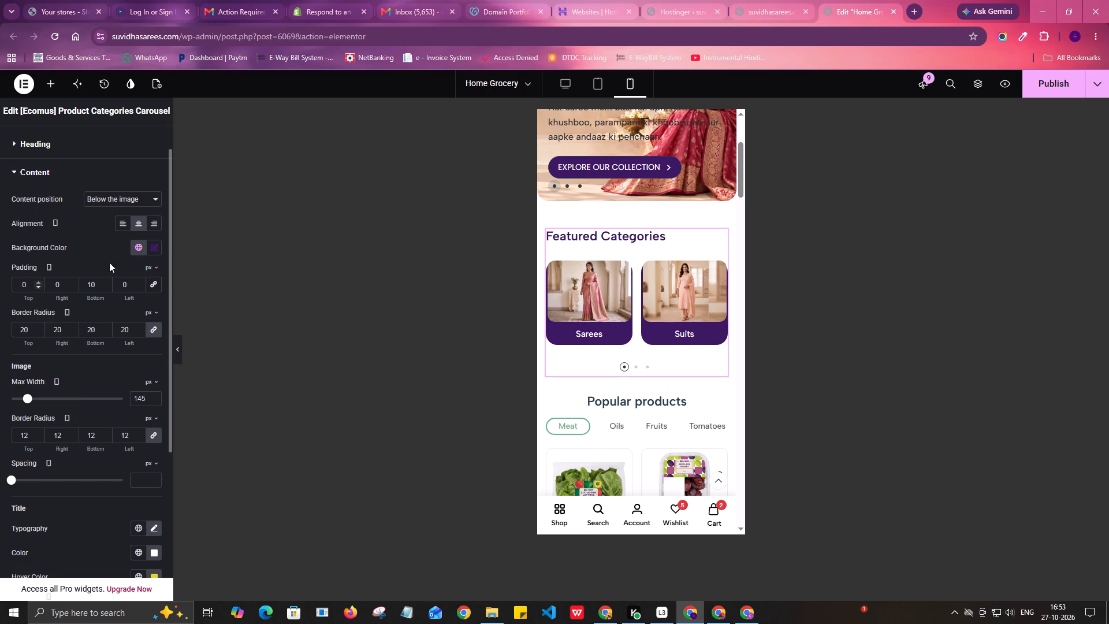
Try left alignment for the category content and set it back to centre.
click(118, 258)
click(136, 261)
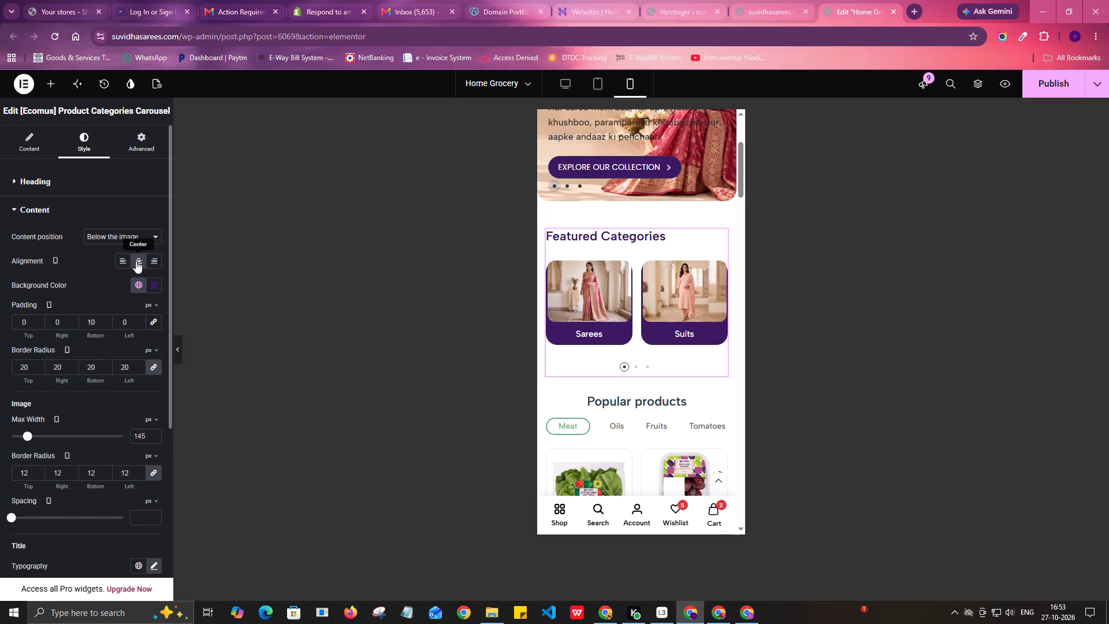
Set the Featured Categories heading's left padding to 50 px to centre it on mobile.
click(42, 180)
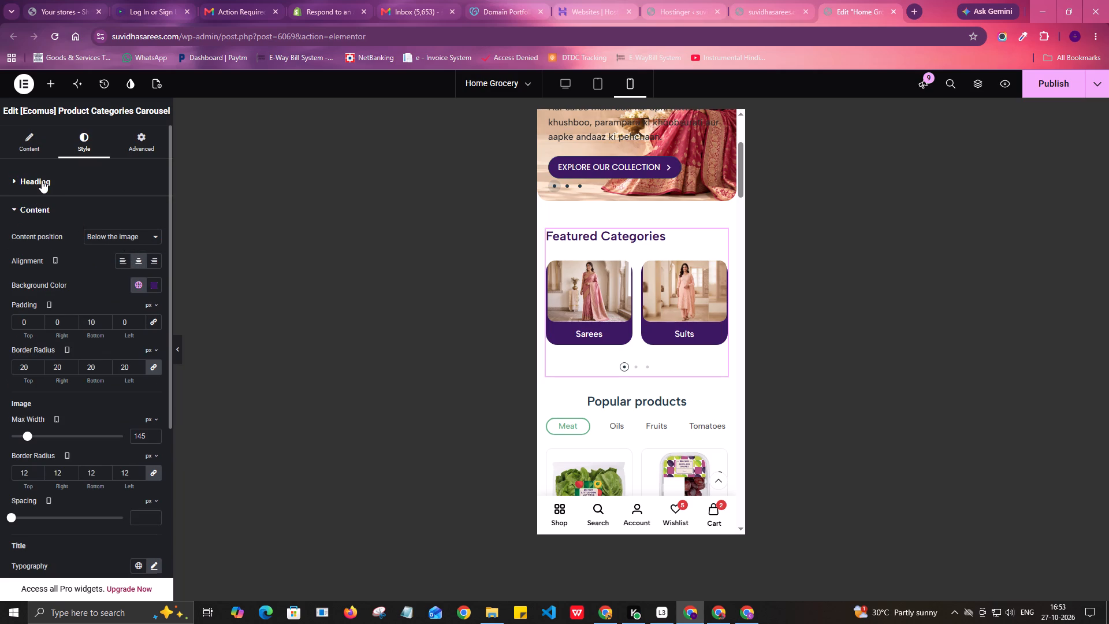
click(152, 208)
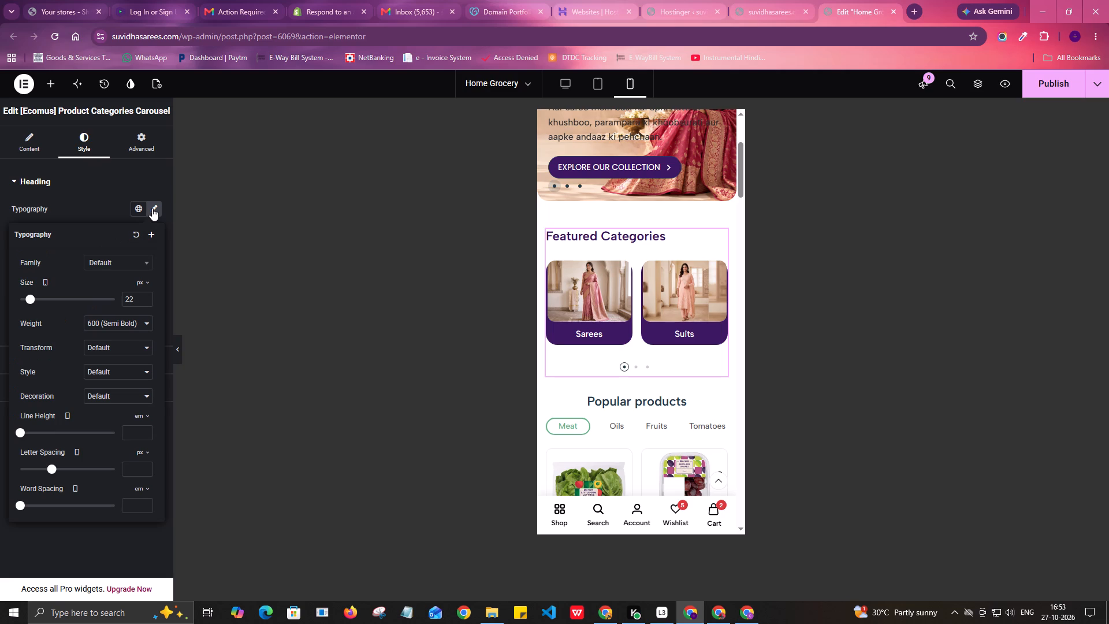
click(152, 208)
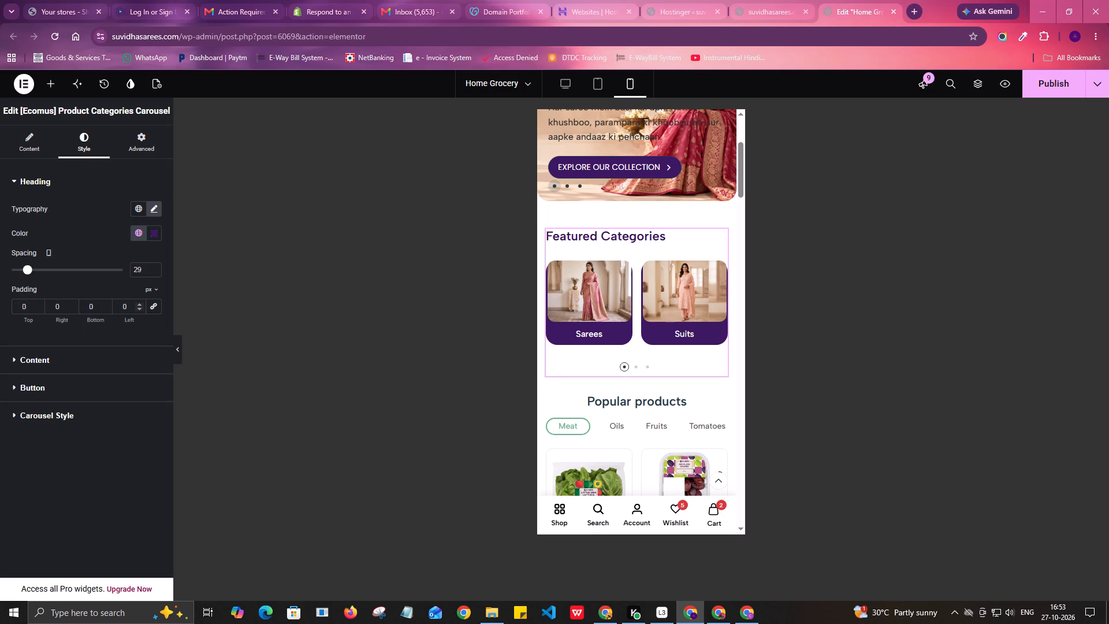
click(118, 307)
key(5)
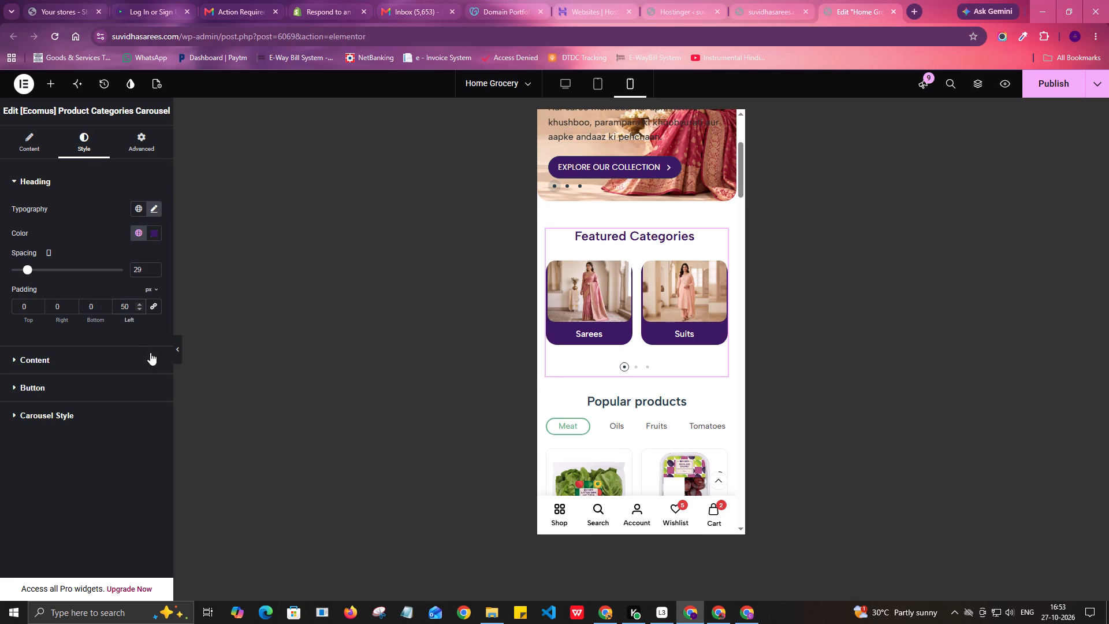
click(79, 447)
Publish the updated home page.
click(1055, 84)
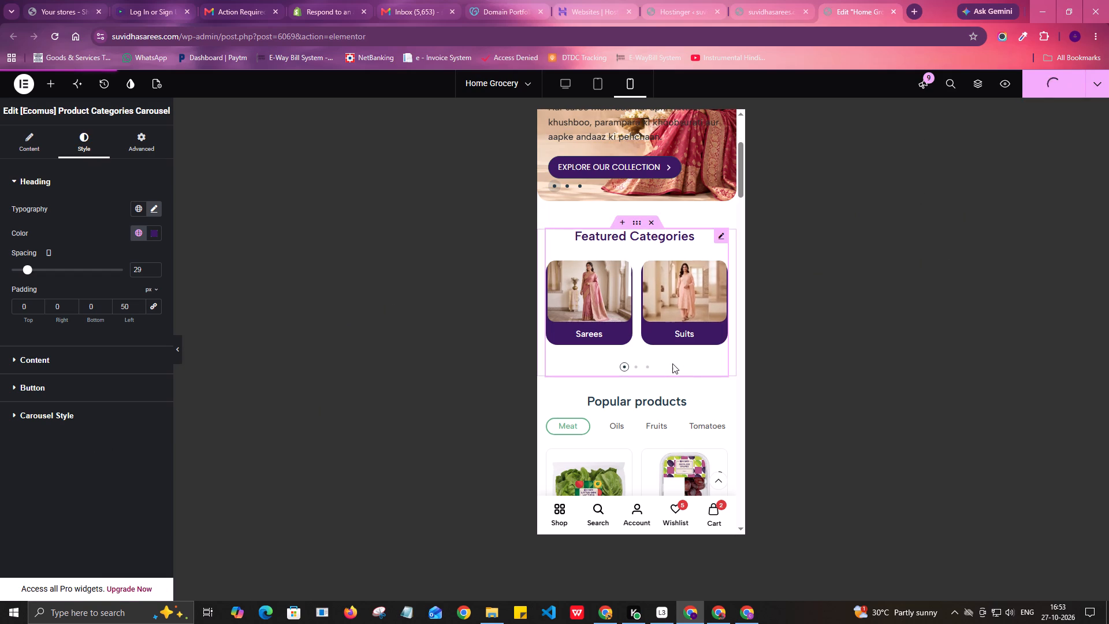
Review the mobile home page preview from the Popular products section back up to the hero banner.
scroll(651, 408, down, 4)
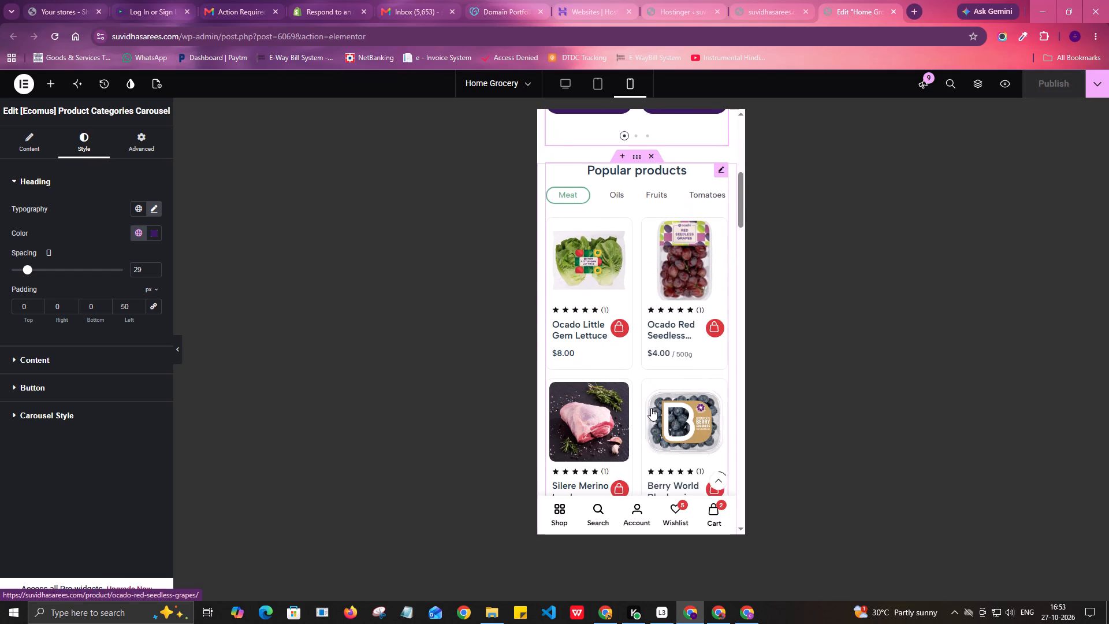
scroll(651, 408, down, 3)
scroll(651, 408, up, 6)
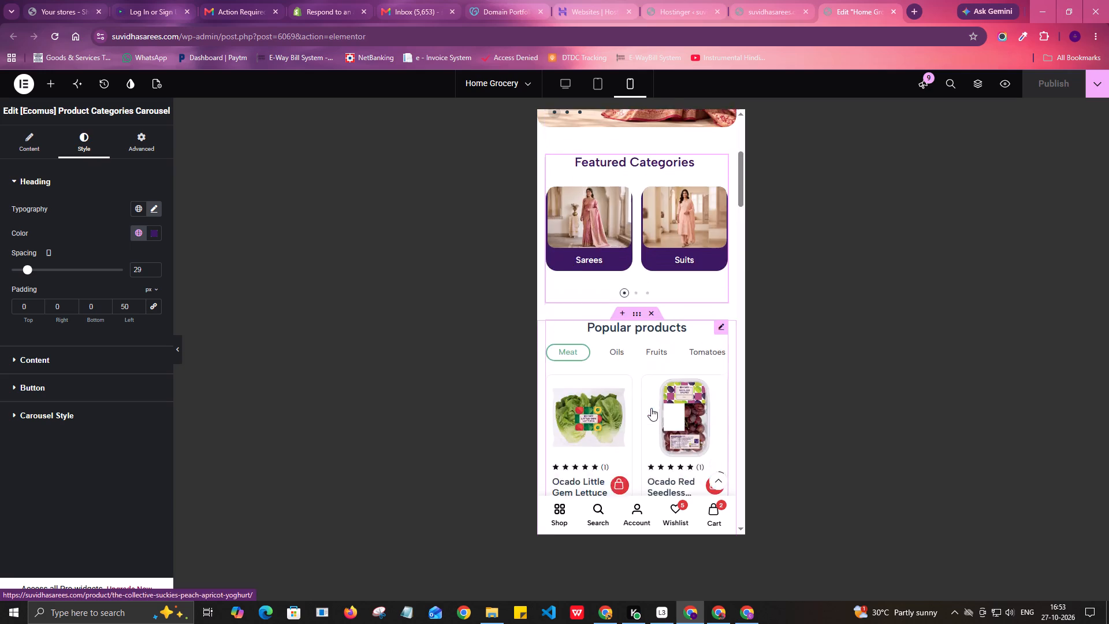
scroll(651, 408, up, 7)
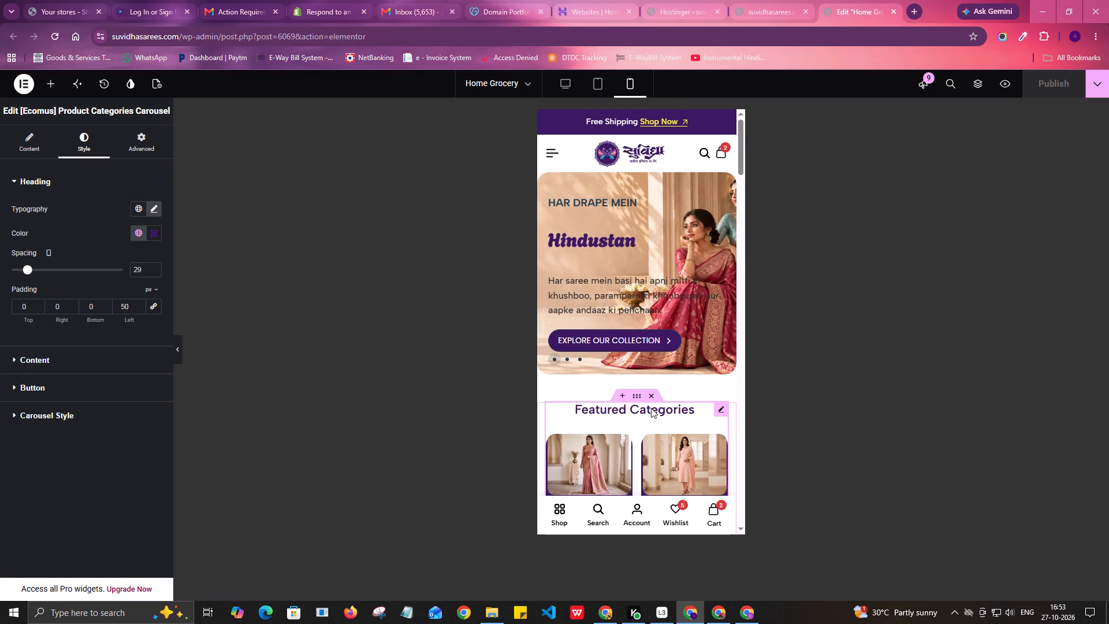
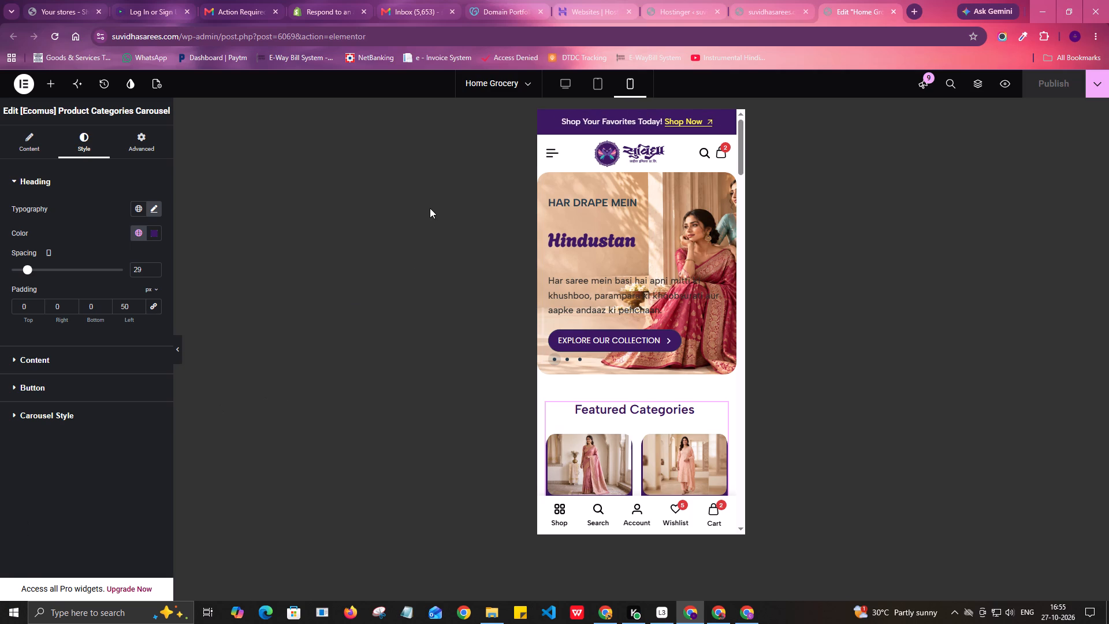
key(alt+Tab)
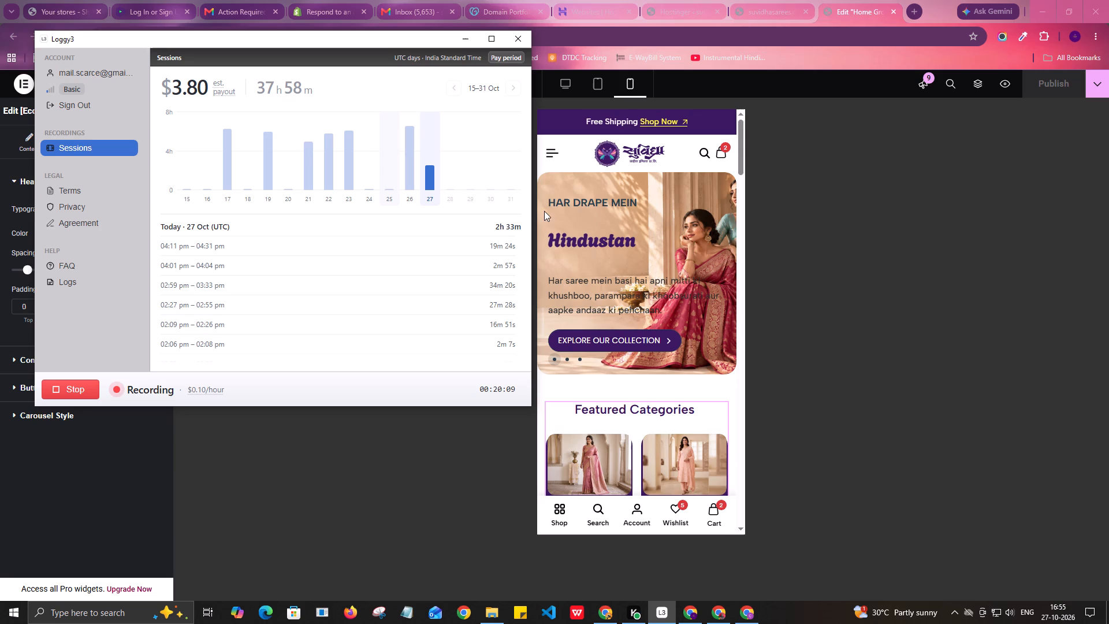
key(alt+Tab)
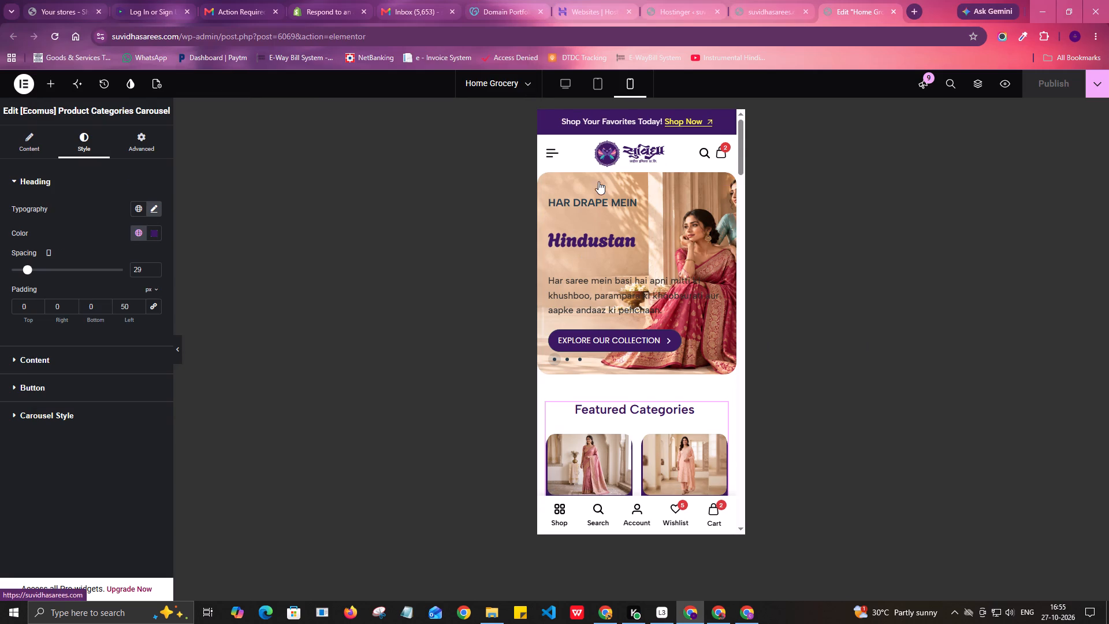
Switch to the YouTube video in the other Chrome window, reload its page and skip the advert.
key(alt+Tab)
key(alt+Tab)
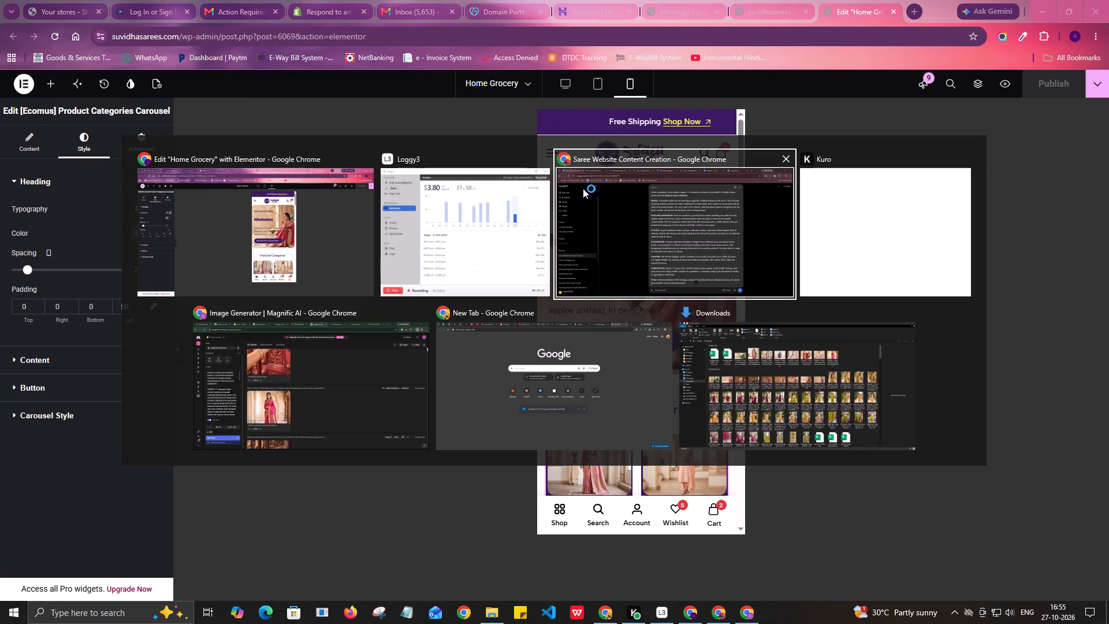
key(alt+Tab)
key(alt+Tab)
key(alt+Tab)
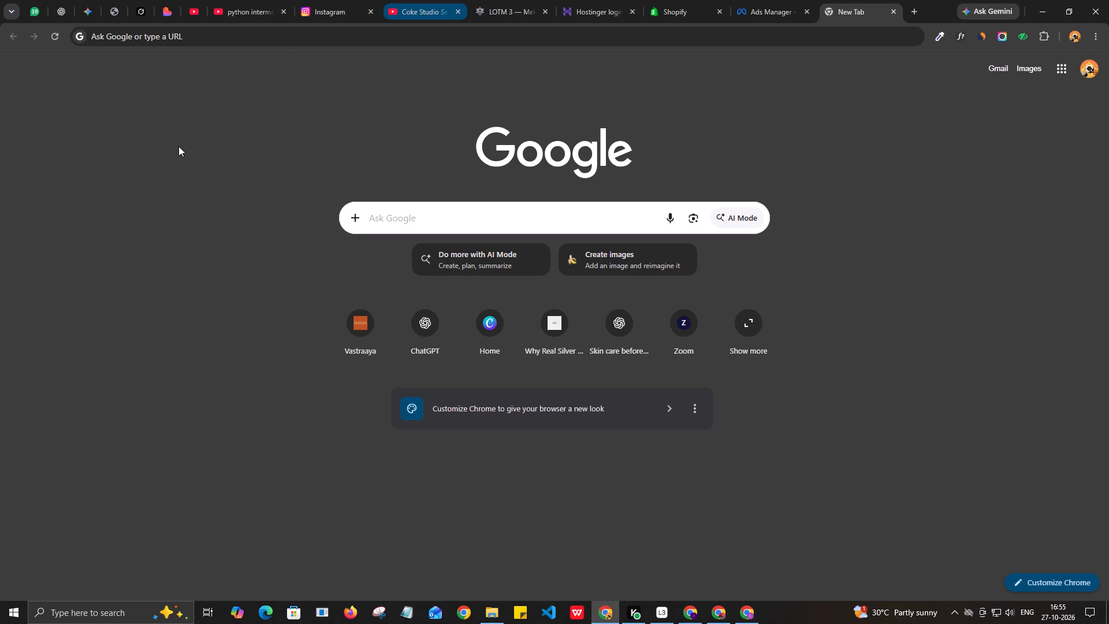
click(404, 11)
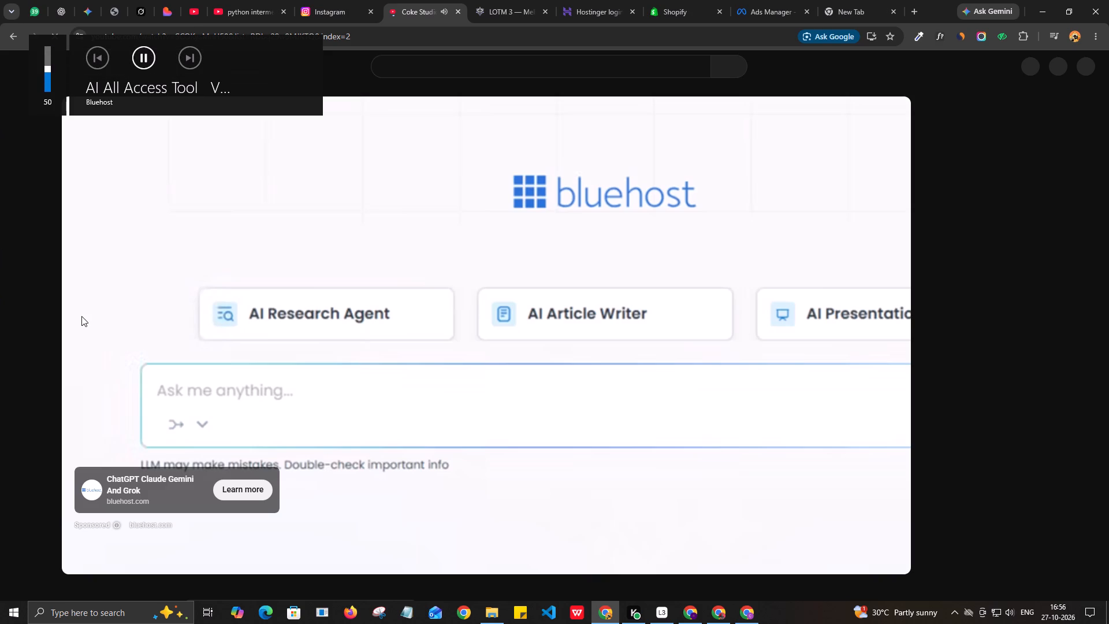
click(143, 59)
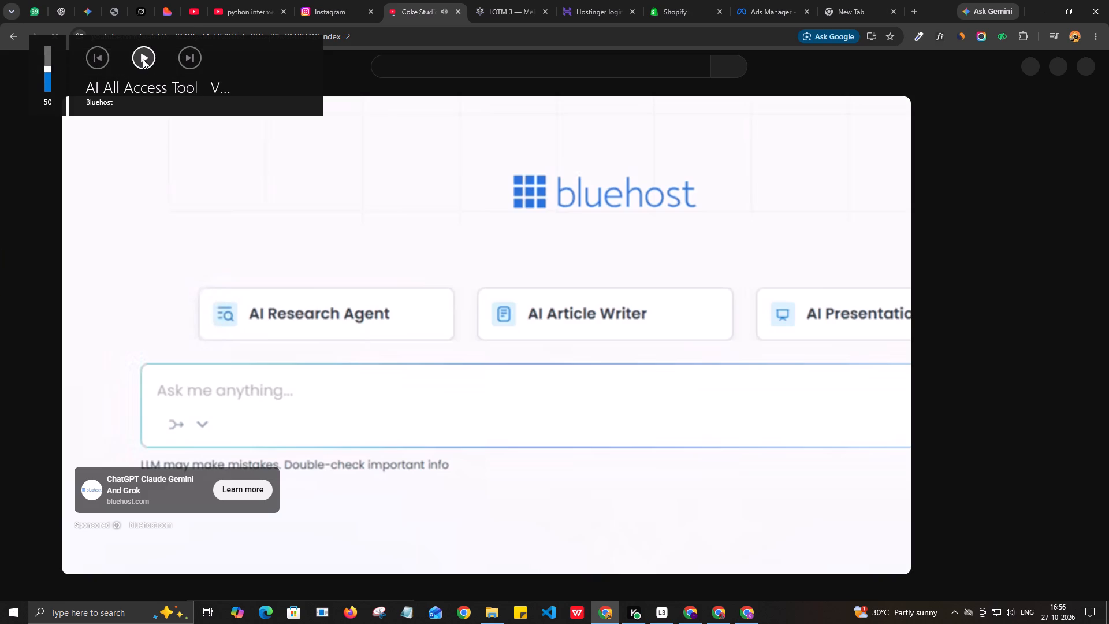
click(143, 59)
click(8, 216)
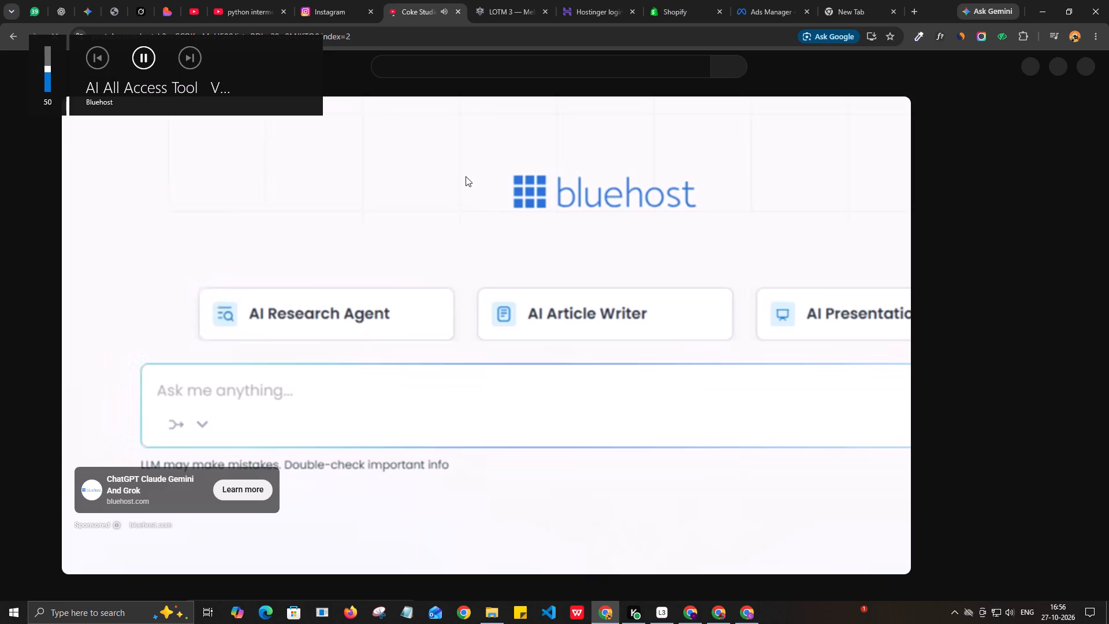
key(ctrl+shift+r)
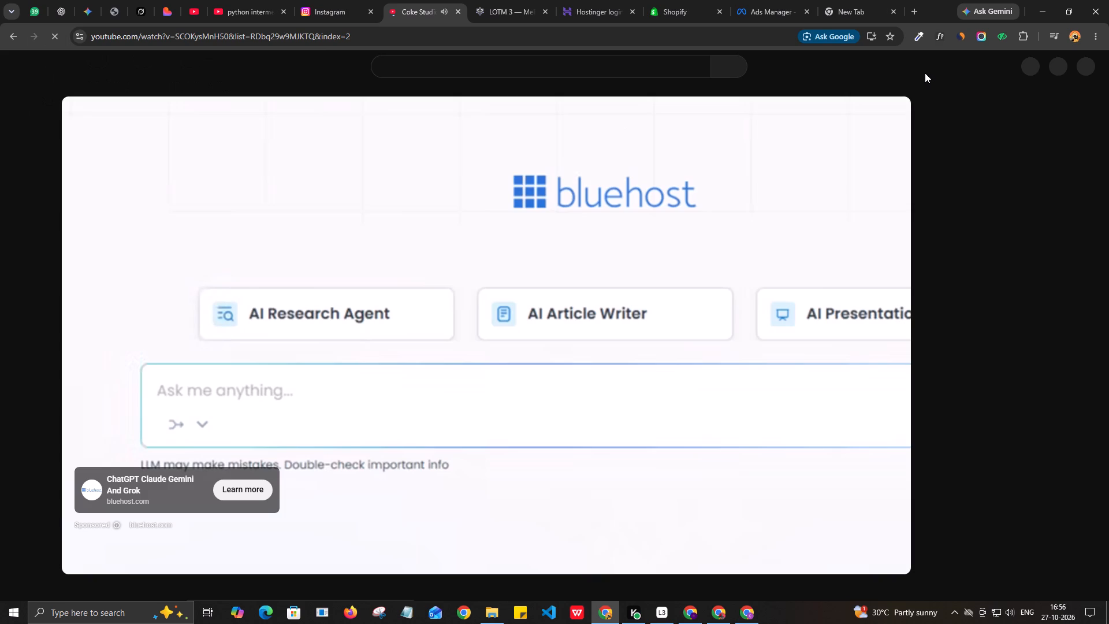
key(alt+Tab)
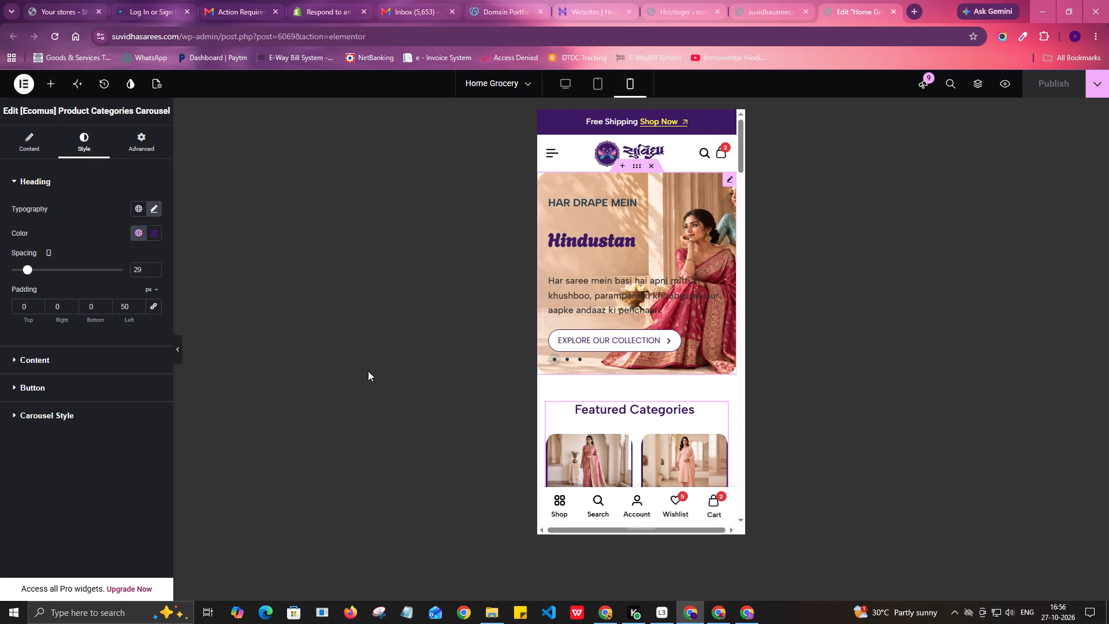
key(alt+Tab)
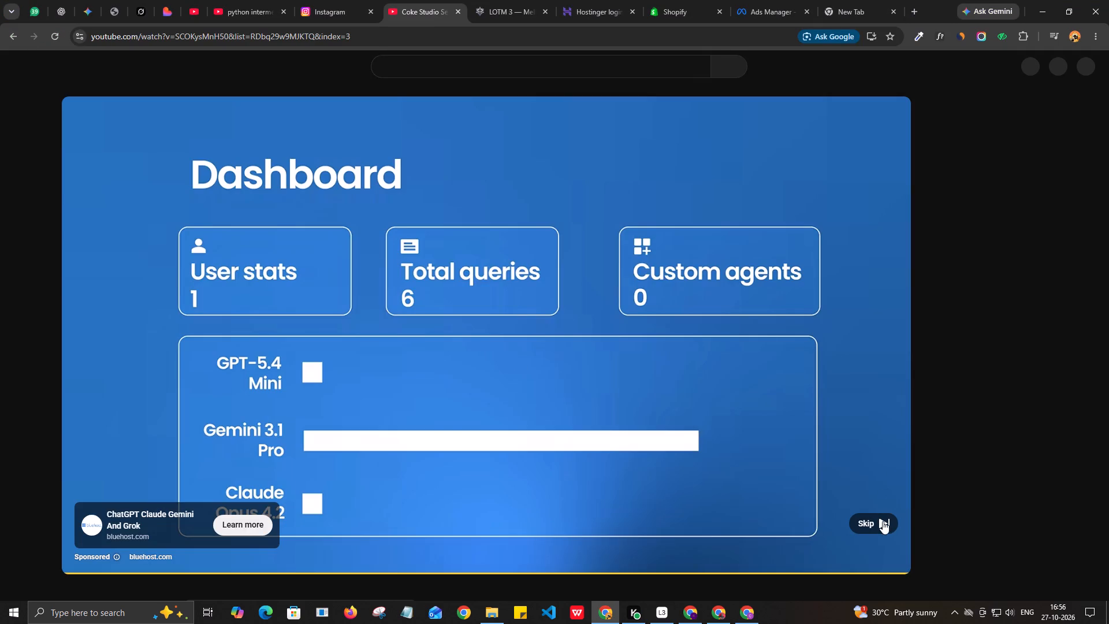
click(866, 523)
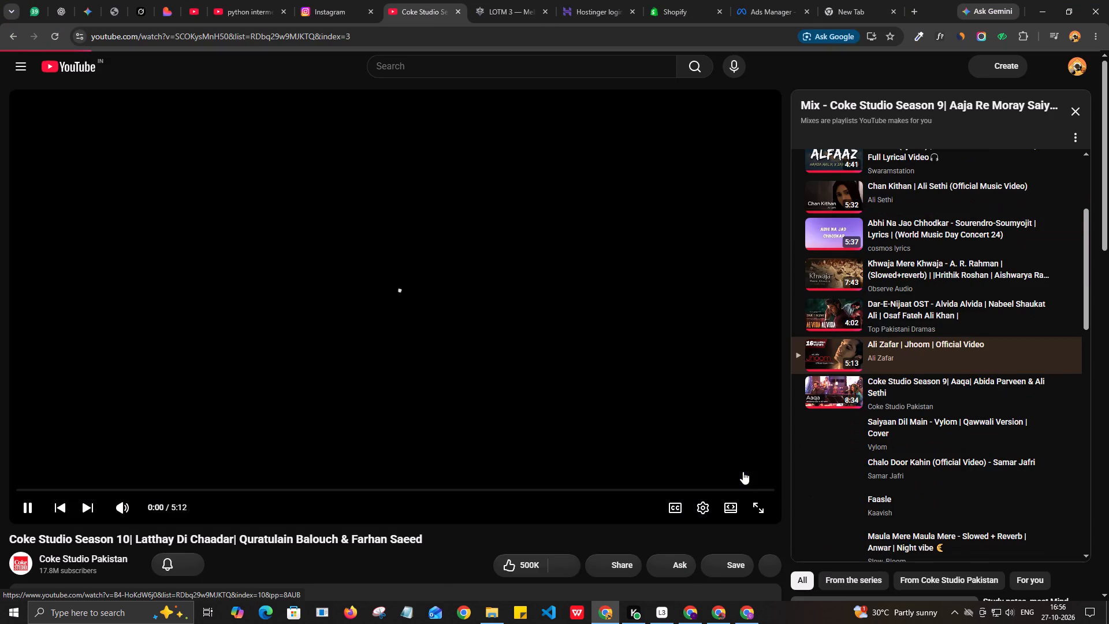
Play "Ankhain (From Kabli Pulao)" from the Coke Studio mix playlist.
scroll(987, 335, up, 8)
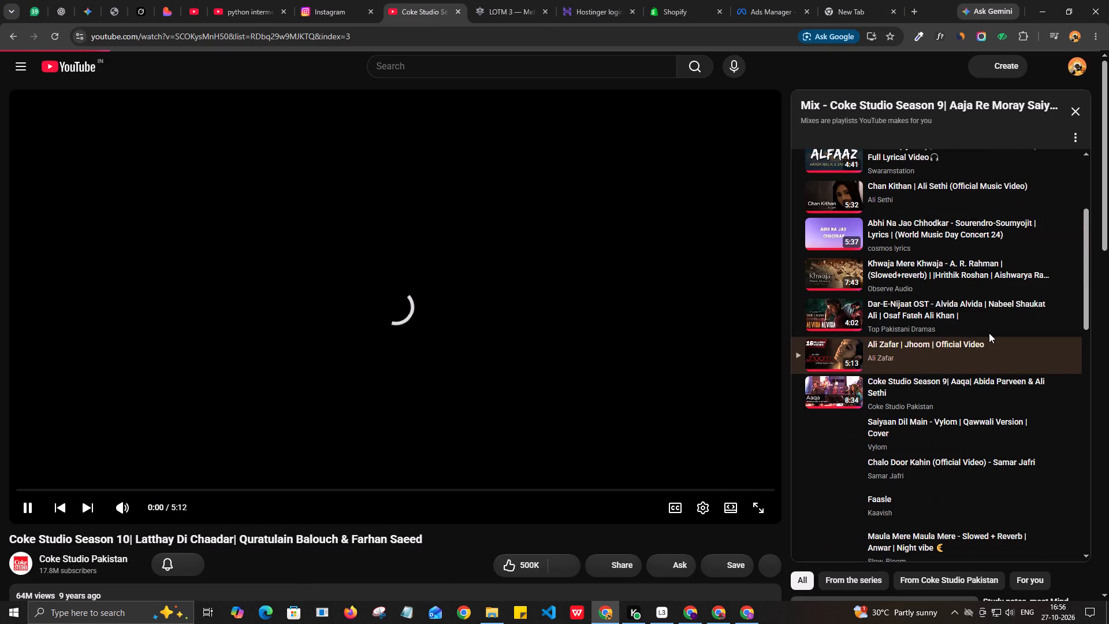
scroll(989, 333, up, 2)
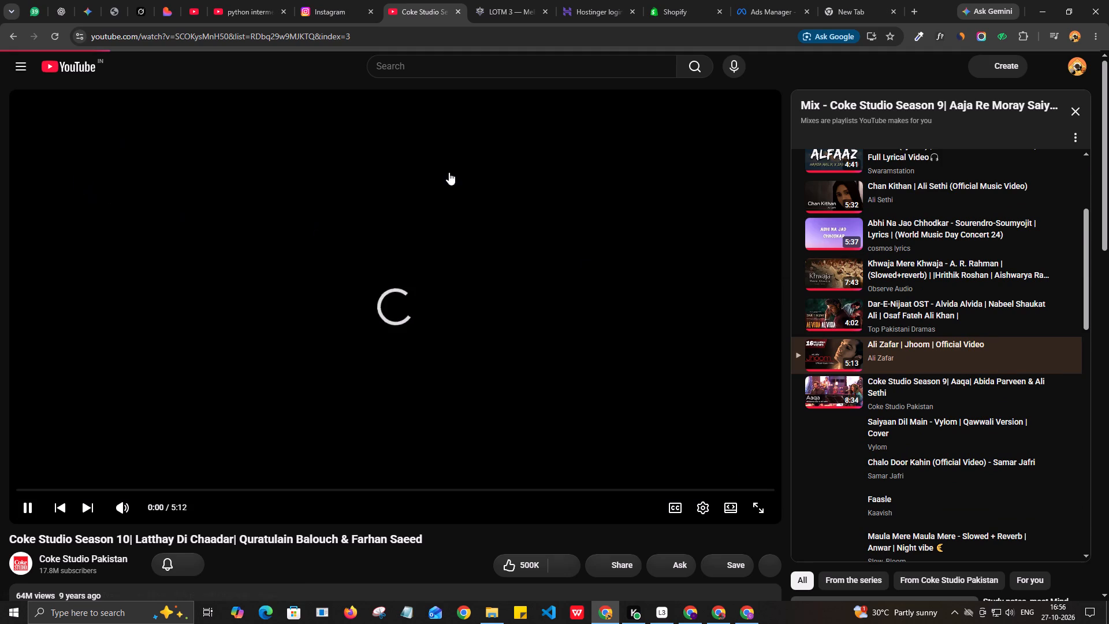
scroll(914, 260, up, 3)
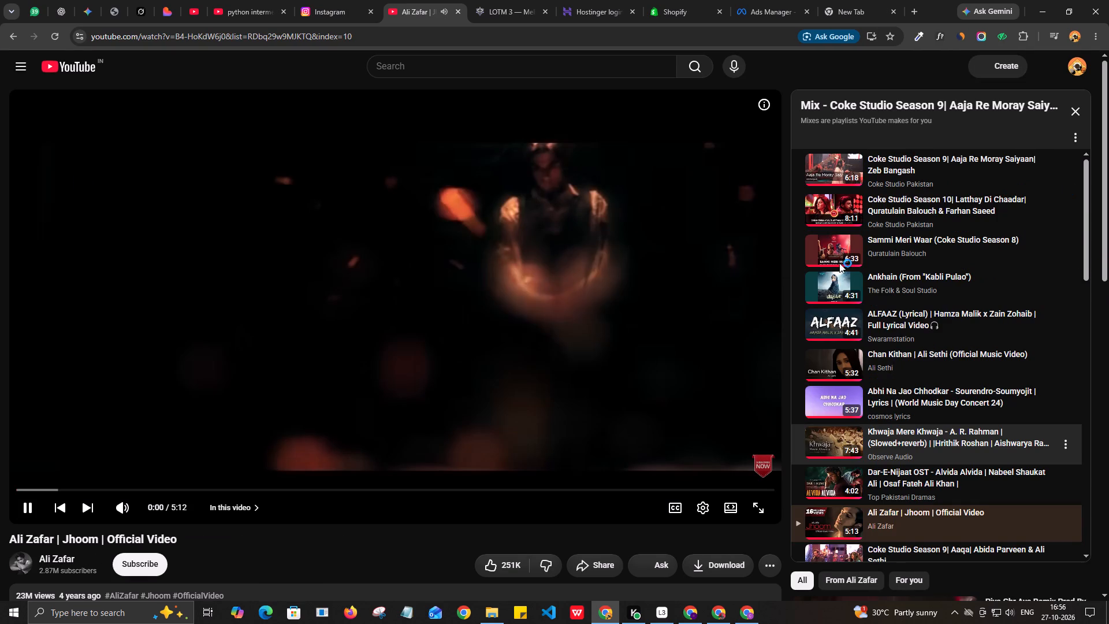
scroll(944, 364, up, 9)
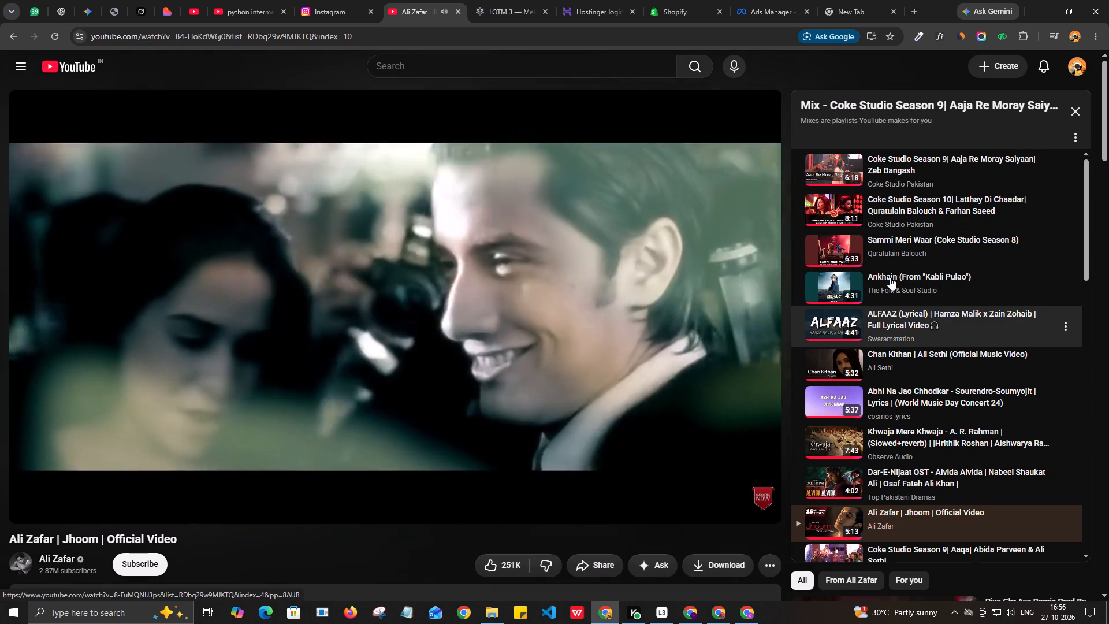
click(885, 277)
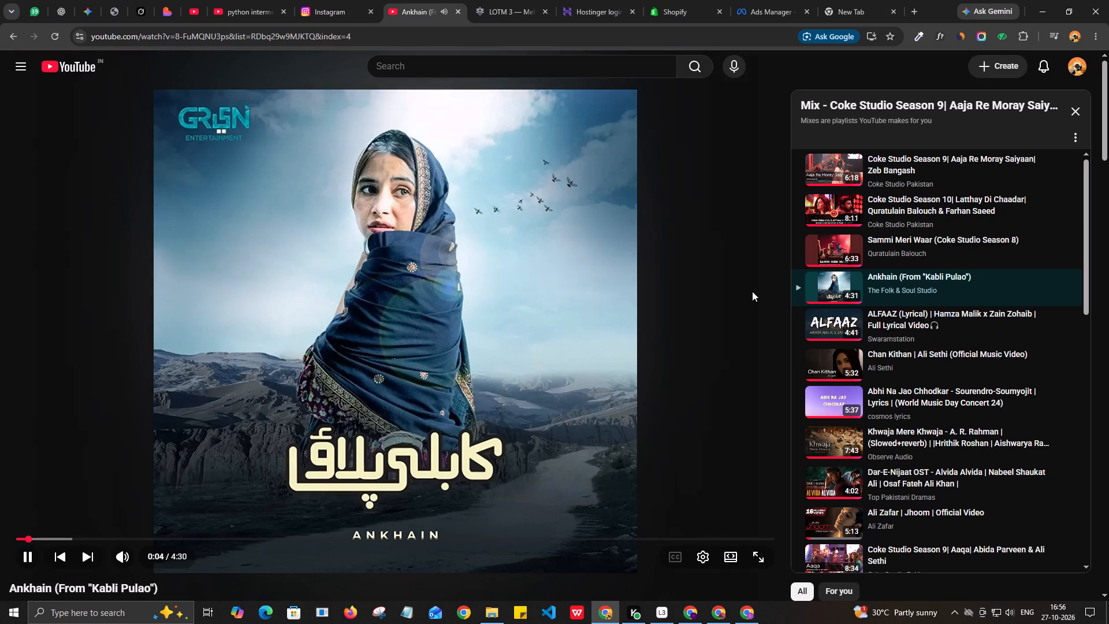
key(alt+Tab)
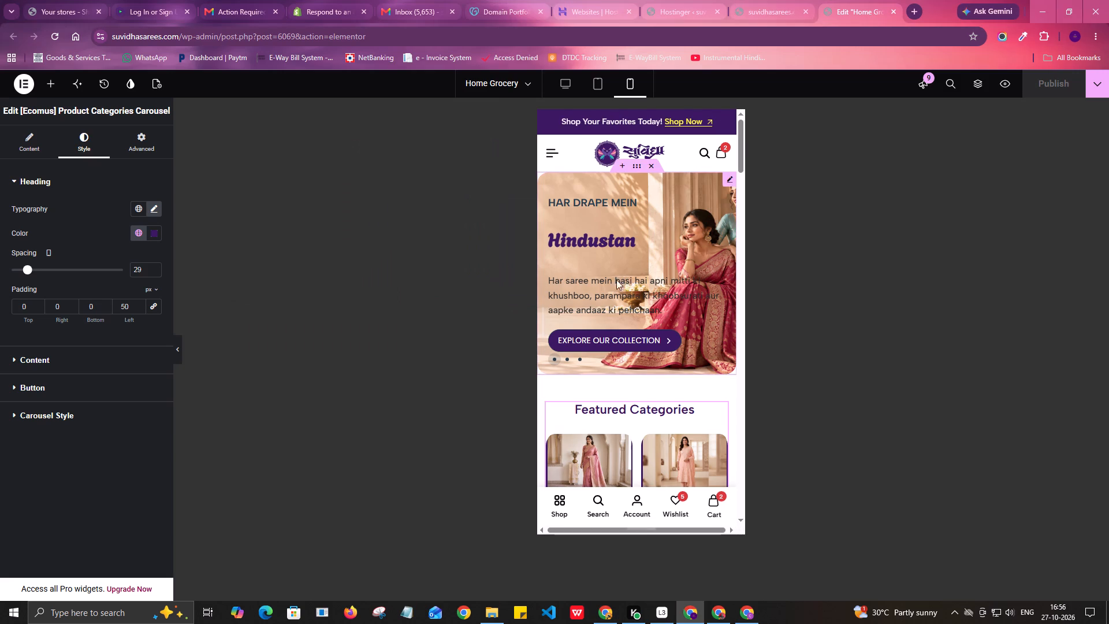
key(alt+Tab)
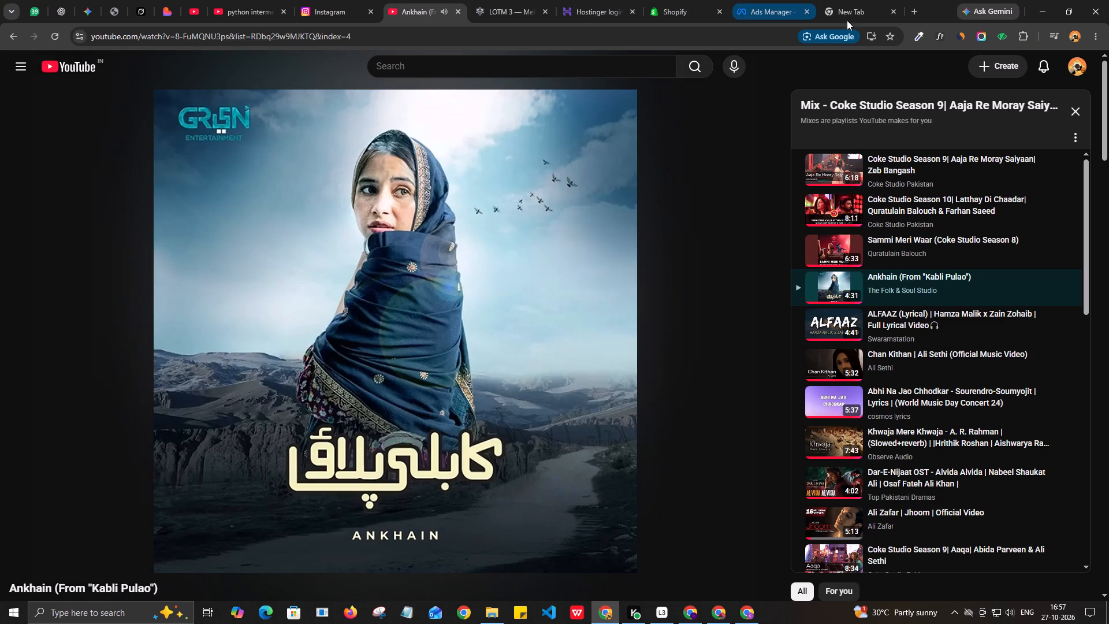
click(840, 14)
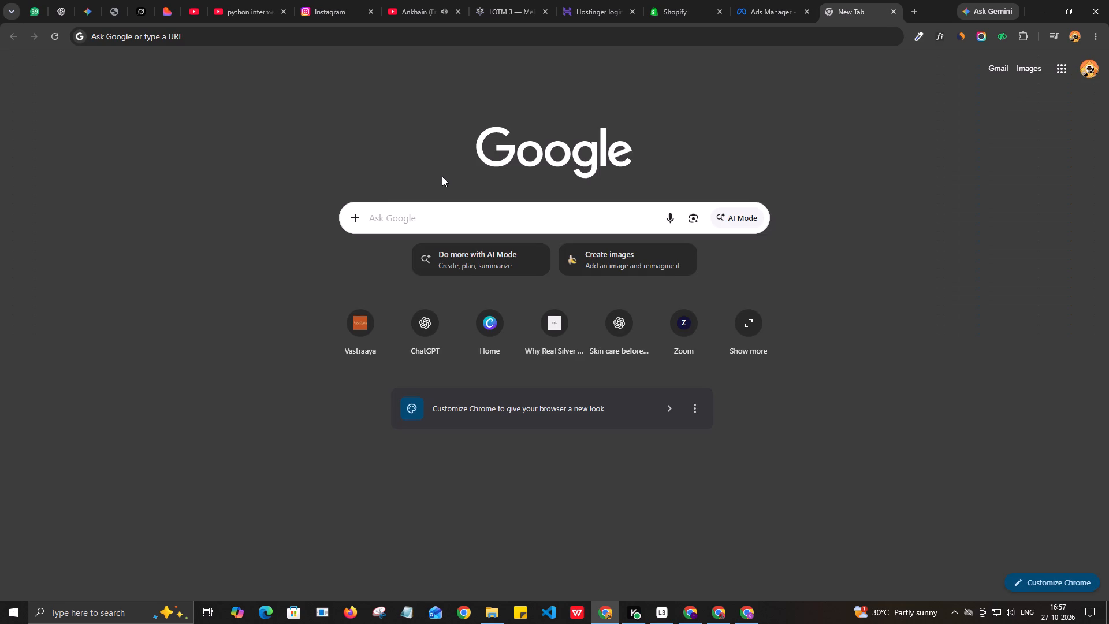
Return to the Elementor editor and examine the home page in mobile and desktop views, from the hero banner to Popular products.
key(alt+Tab)
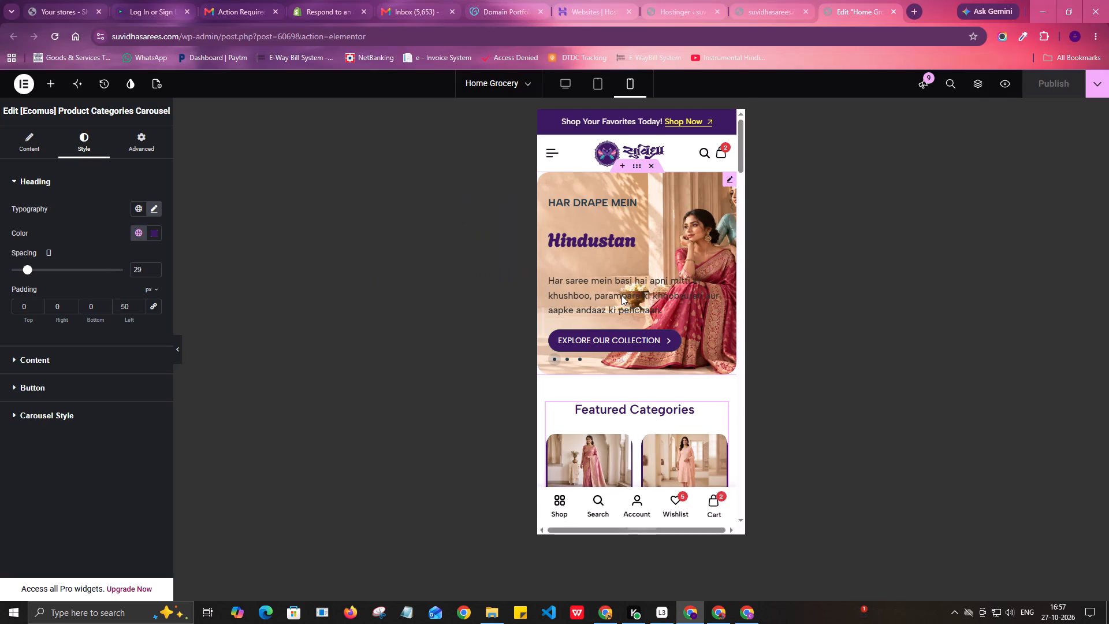
scroll(668, 442, down, 1)
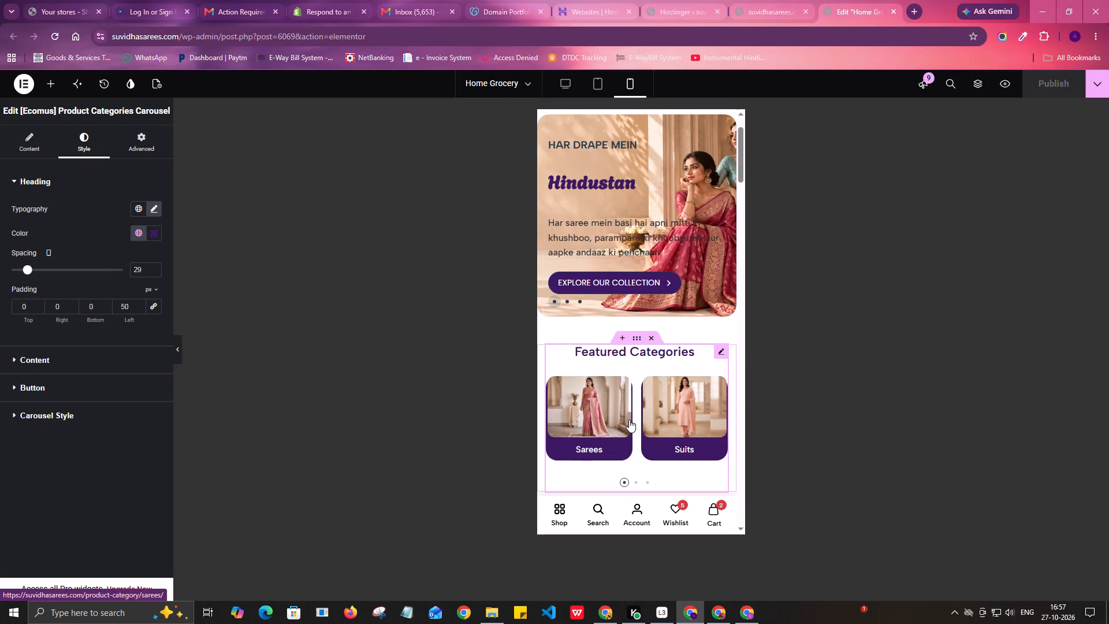
scroll(628, 418, down, 4)
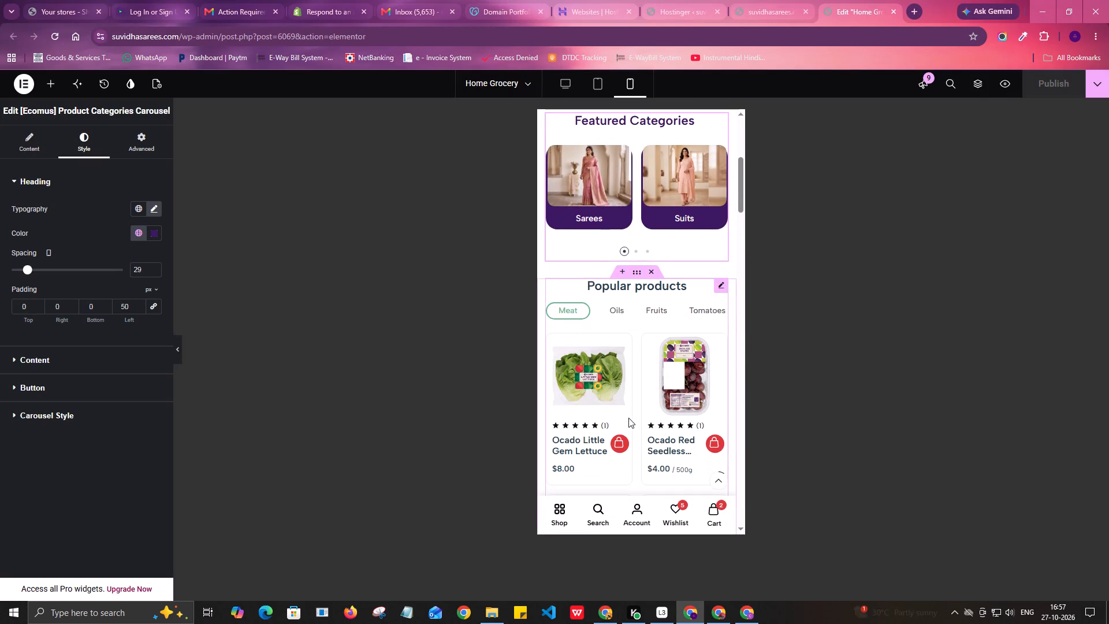
scroll(628, 418, down, 1)
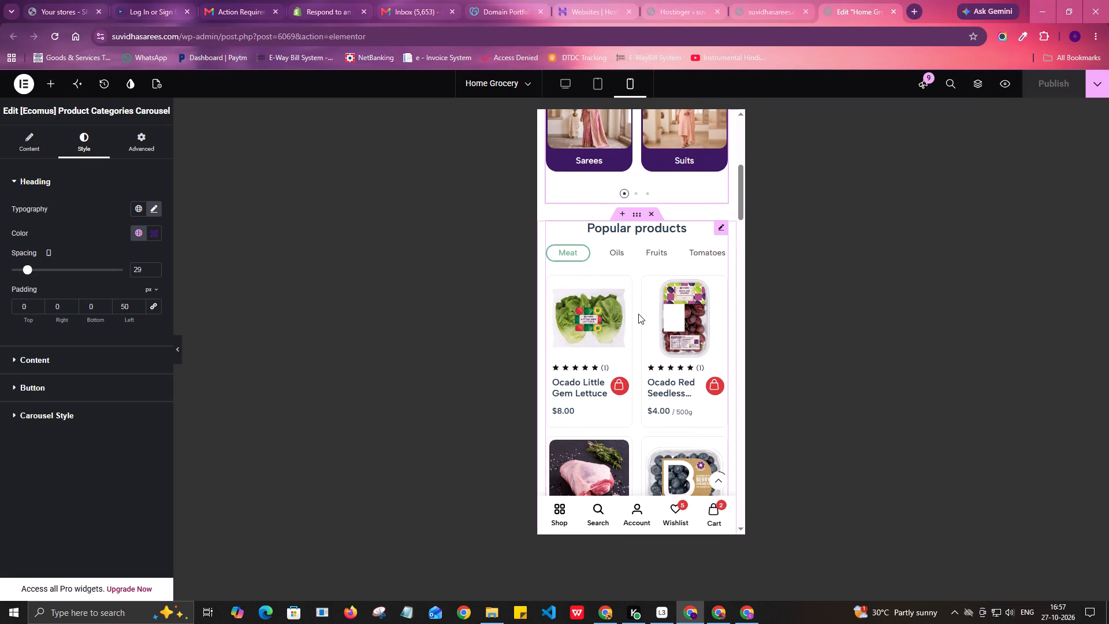
scroll(638, 314, up, 3)
click(565, 87)
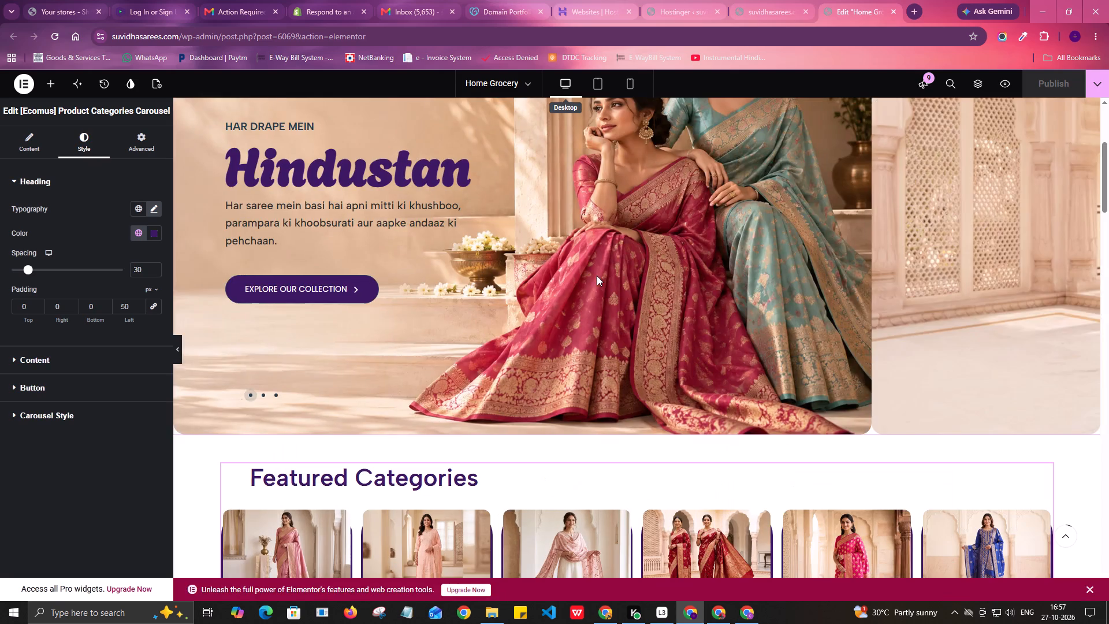
scroll(633, 351, up, 7)
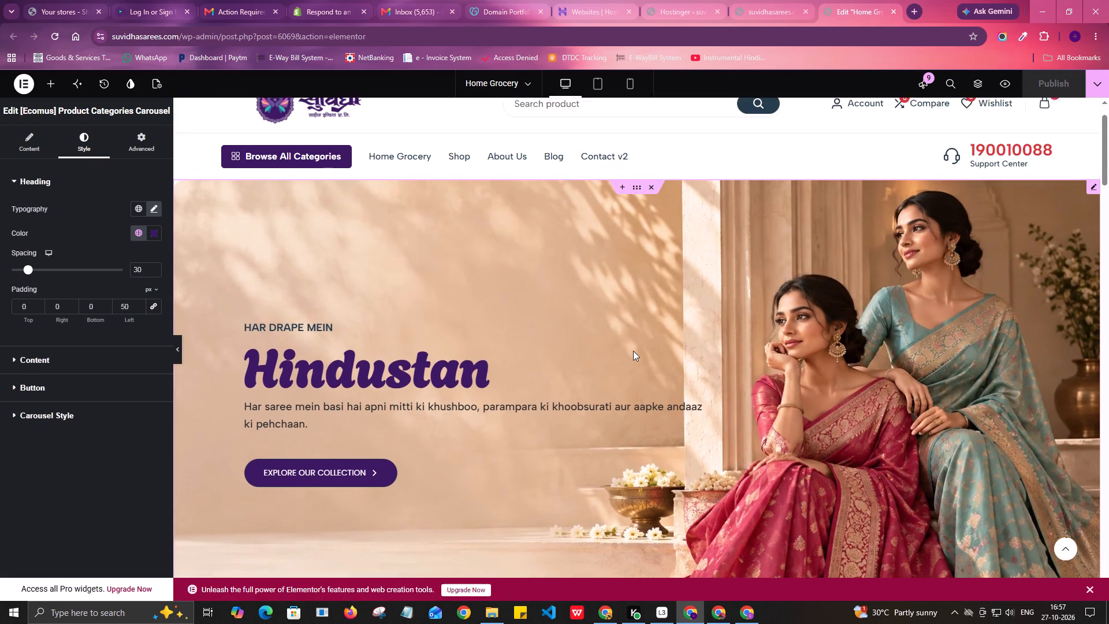
scroll(633, 351, down, 9)
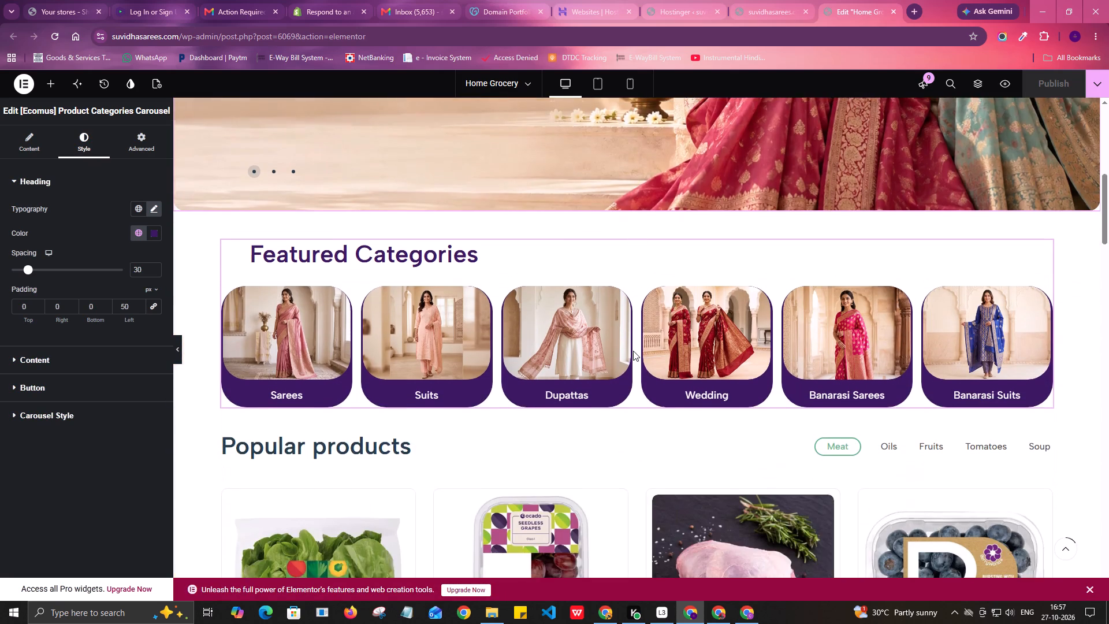
scroll(633, 351, down, 2)
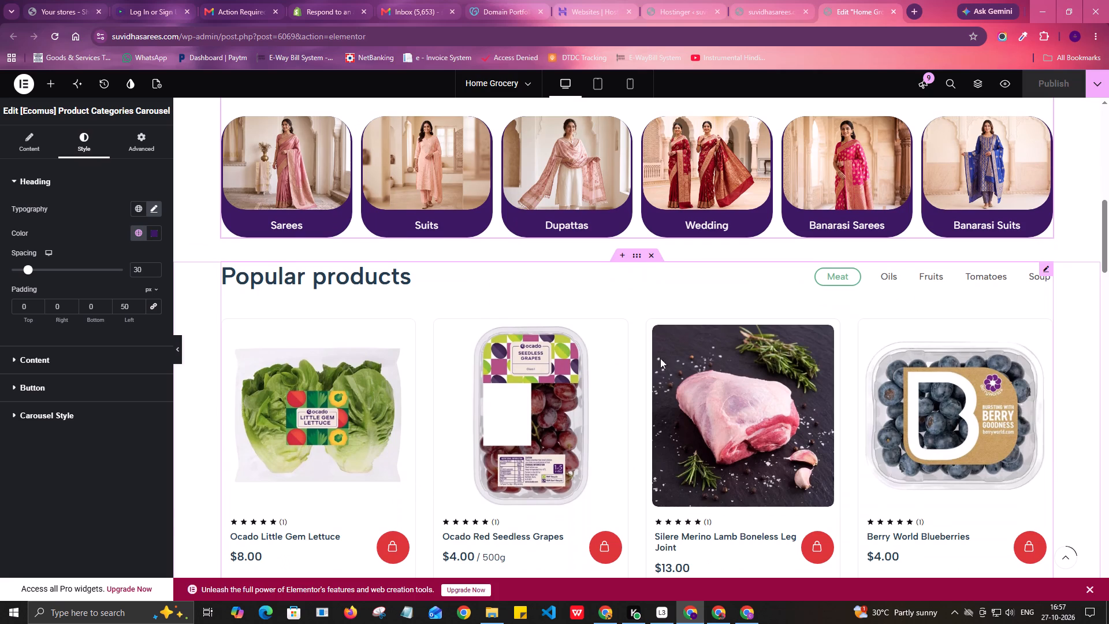
scroll(852, 366, down, 1)
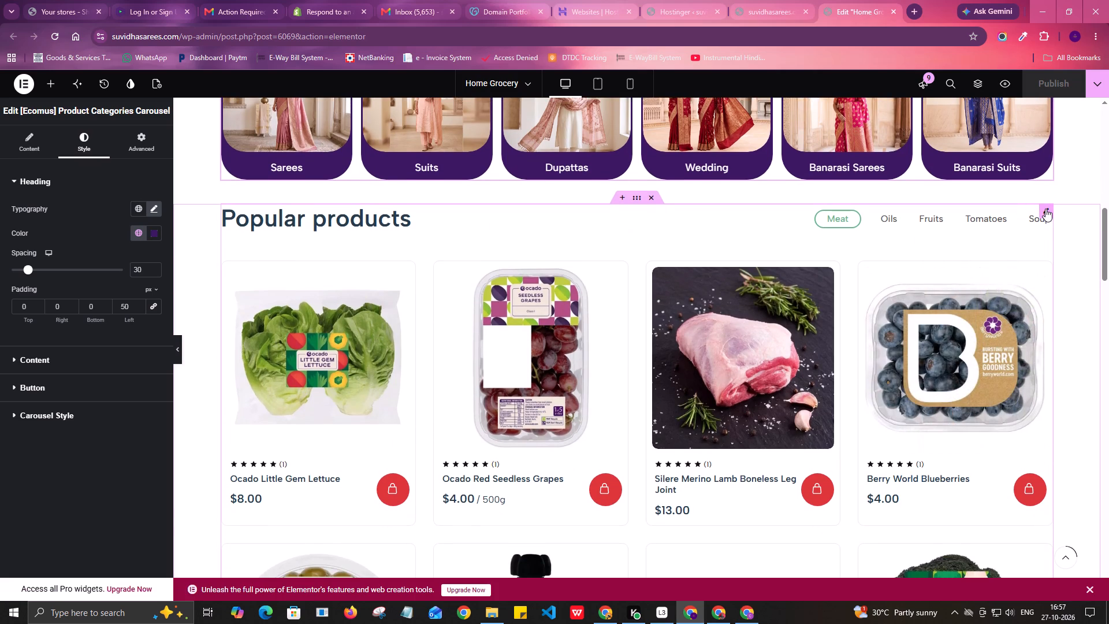
Set the active tab heading colour of the Popular products tabs grid to the global colour New Global Color P (#3A1664).
click(1045, 209)
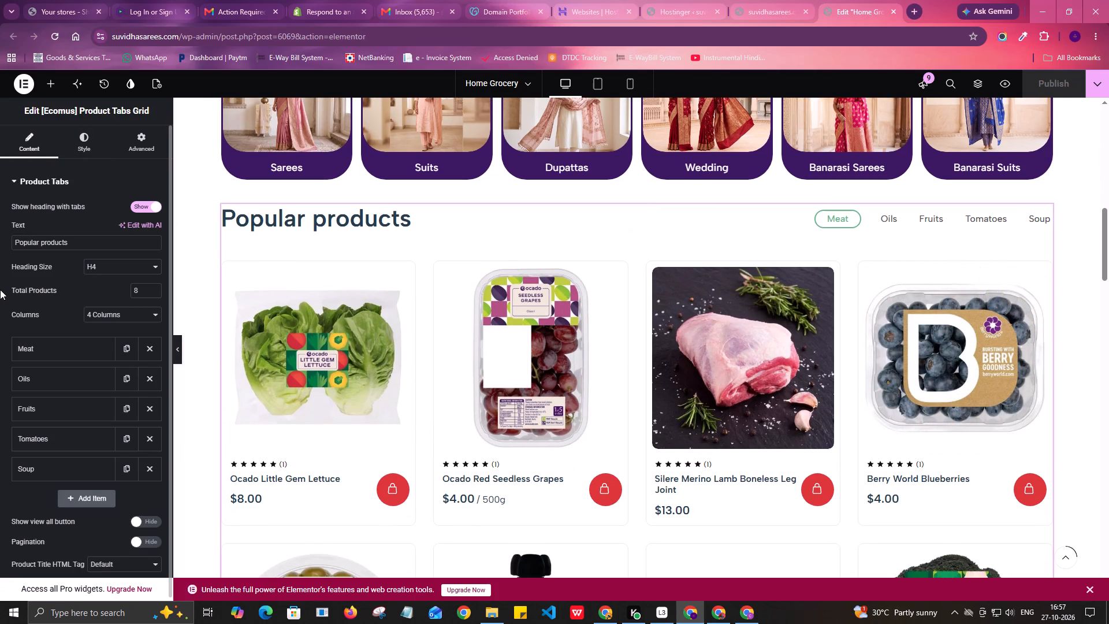
scroll(78, 314, down, 2)
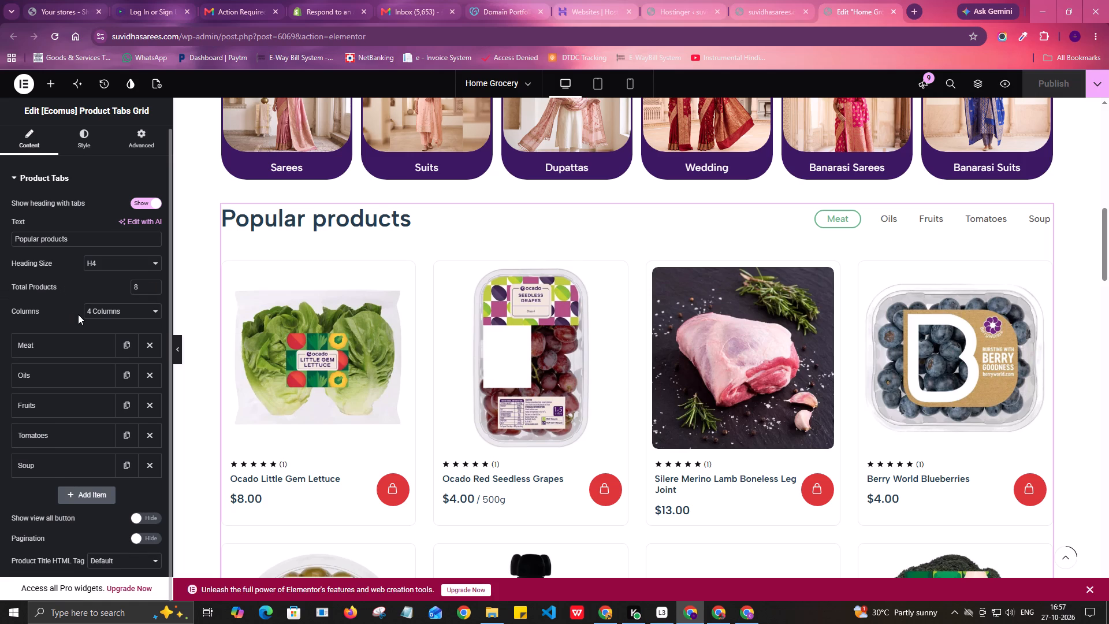
scroll(0, 403, down, 2)
scroll(38, 386, up, 2)
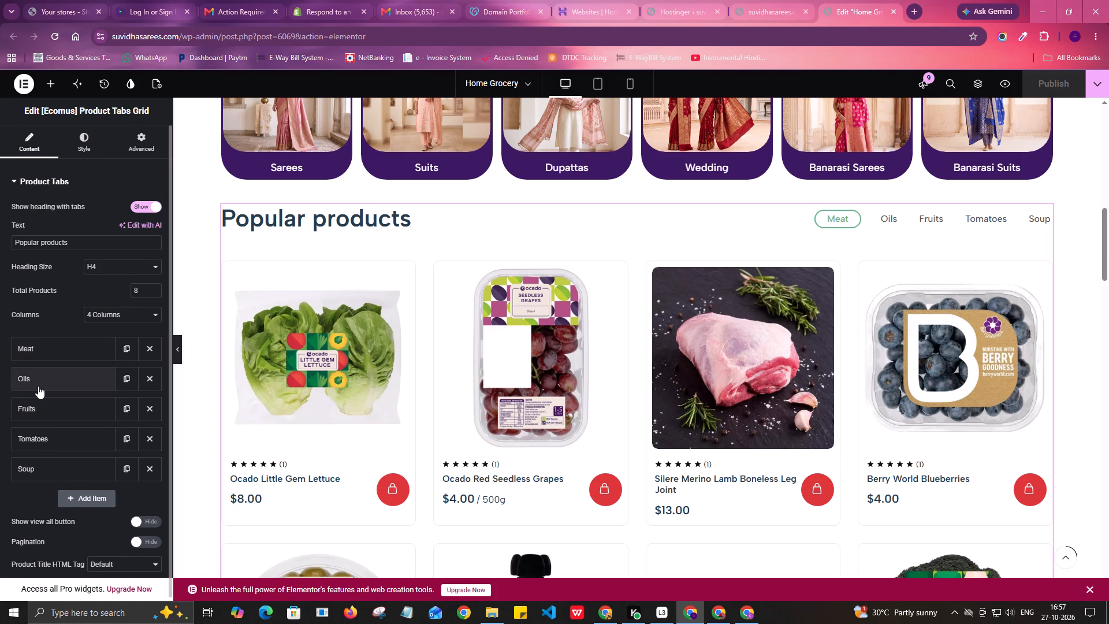
scroll(38, 386, up, 3)
click(75, 142)
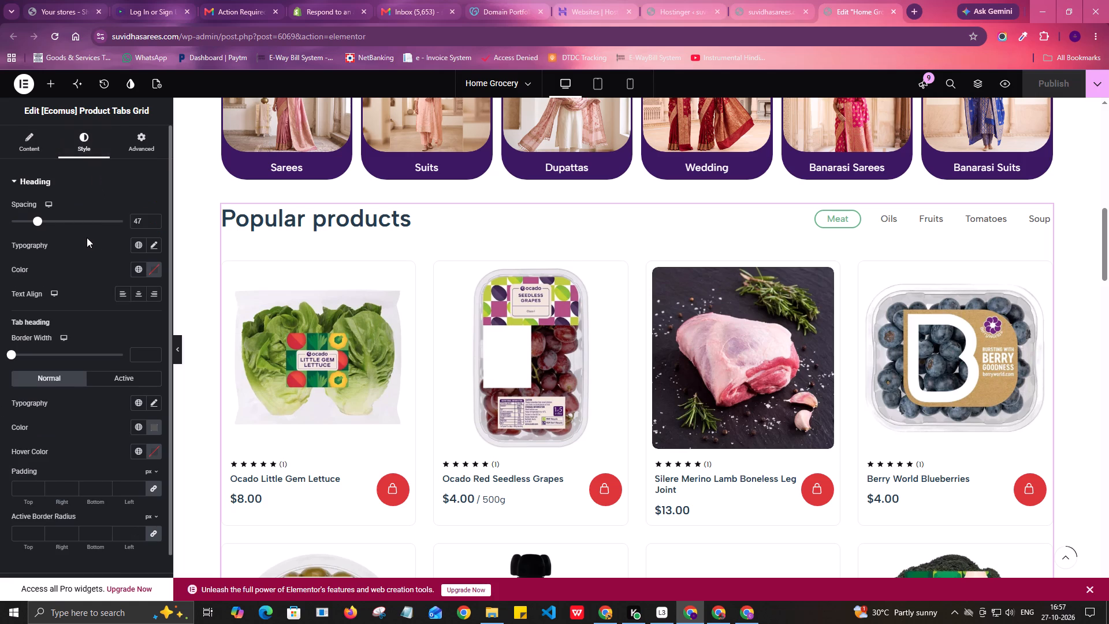
scroll(66, 366, down, 3)
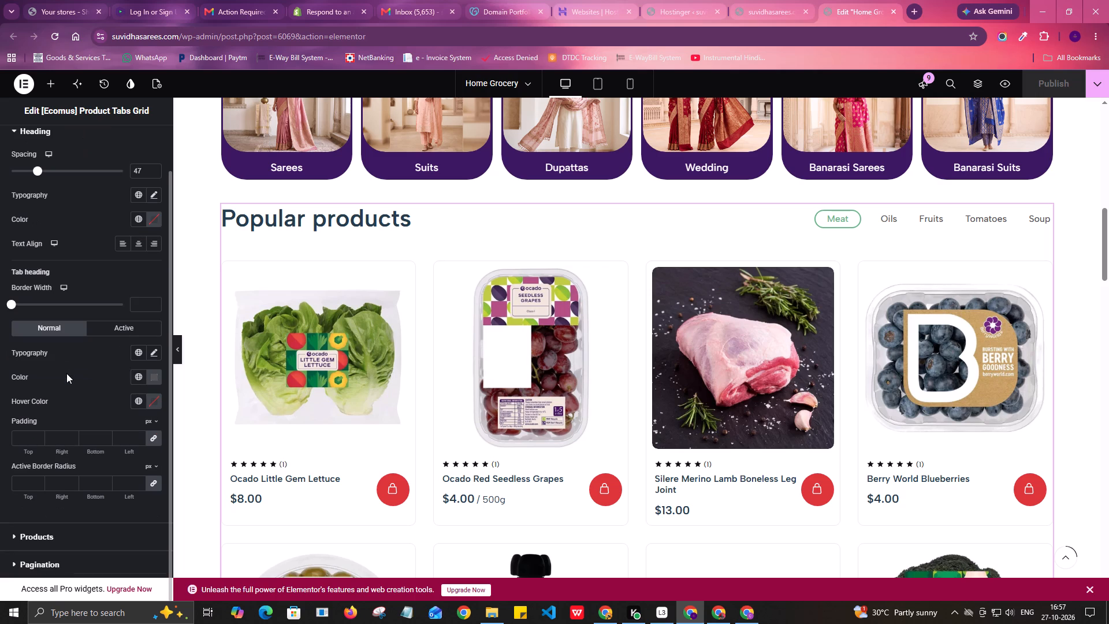
click(120, 330)
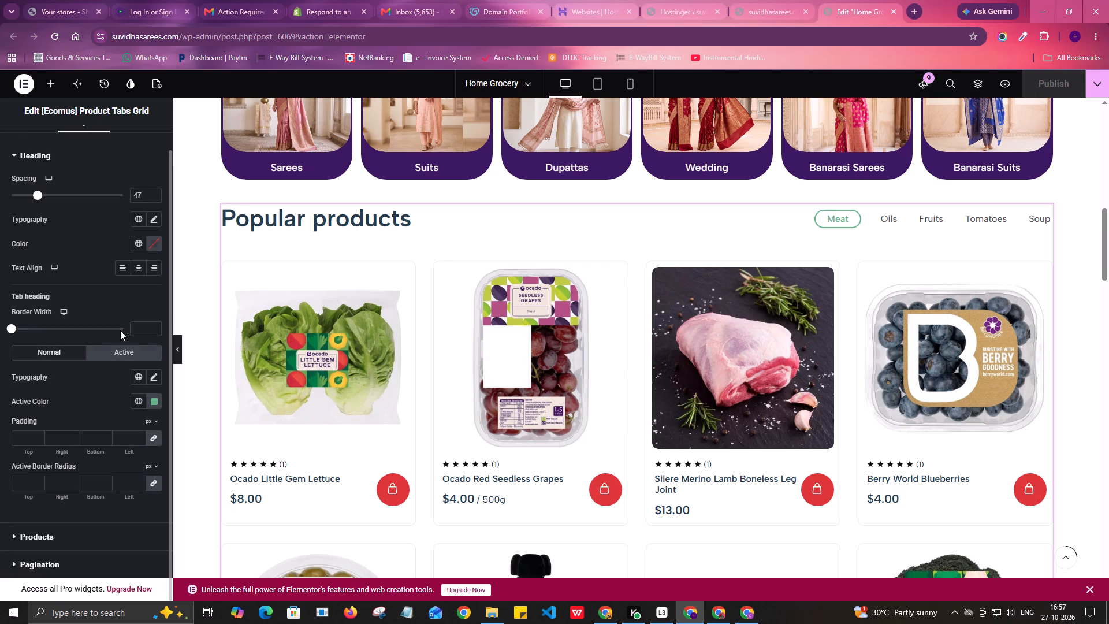
click(139, 402)
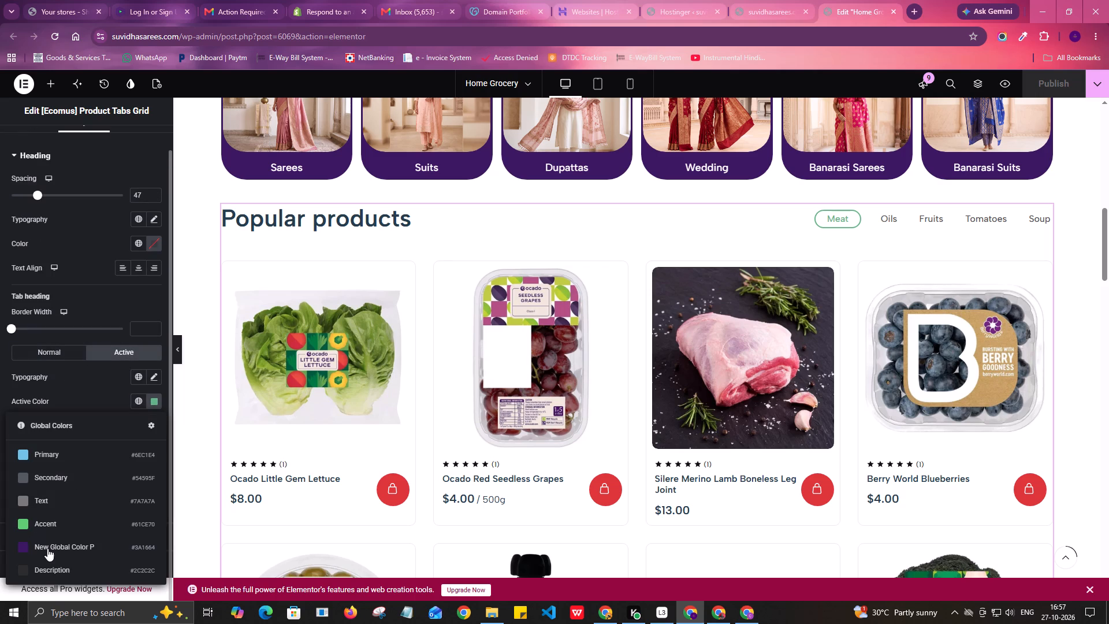
click(47, 549)
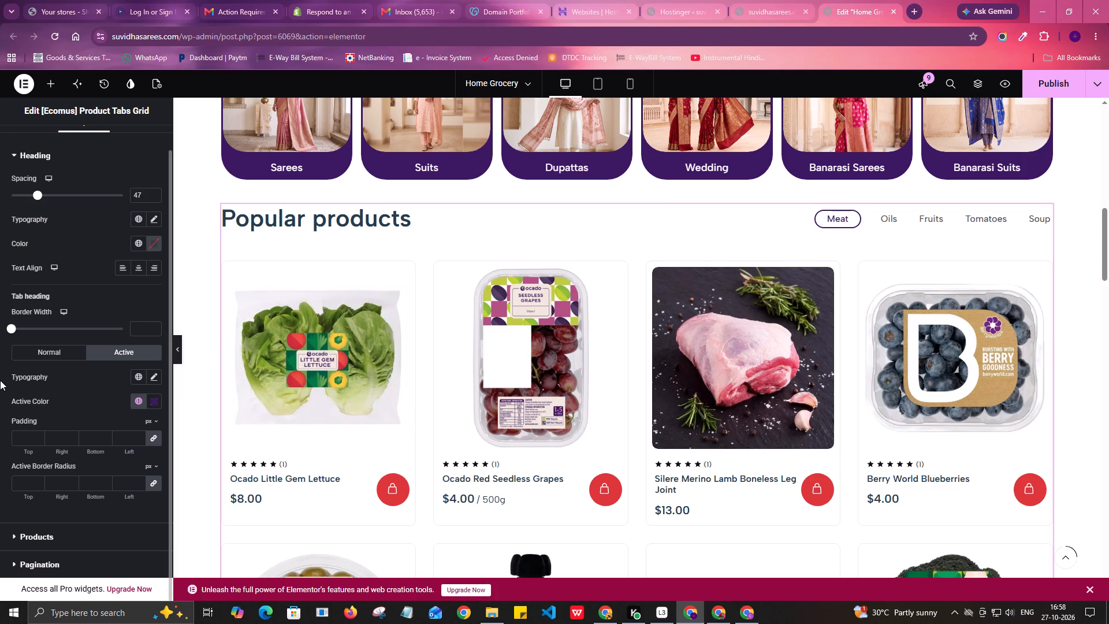
Examine the Products and Pagination style settings of the Popular products grid against its product cards, including the pagination hover colours.
scroll(41, 392, down, 2)
scroll(8, 475, down, 3)
scroll(14, 479, up, 4)
scroll(14, 479, down, 6)
click(44, 538)
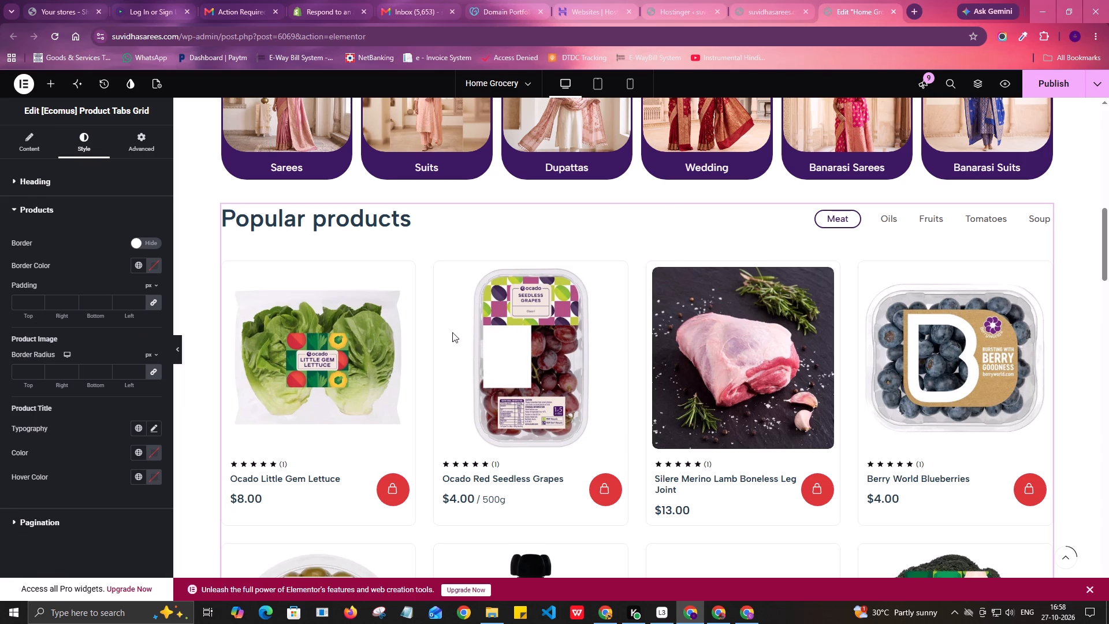
scroll(501, 330, down, 2)
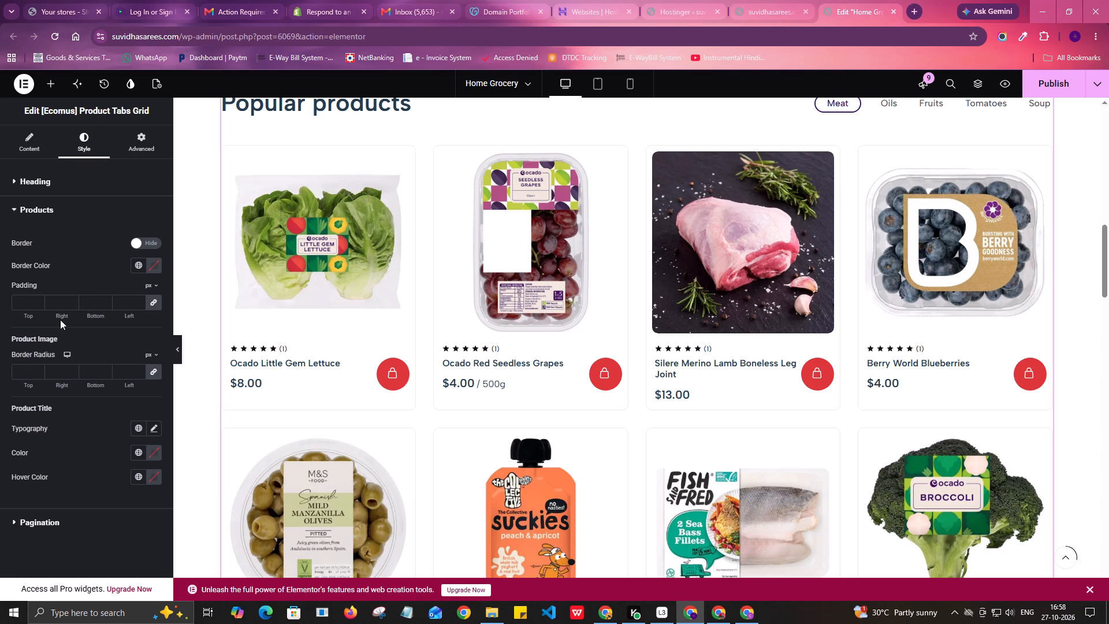
scroll(60, 320, down, 2)
click(38, 522)
scroll(46, 407, down, 3)
scroll(479, 381, down, 2)
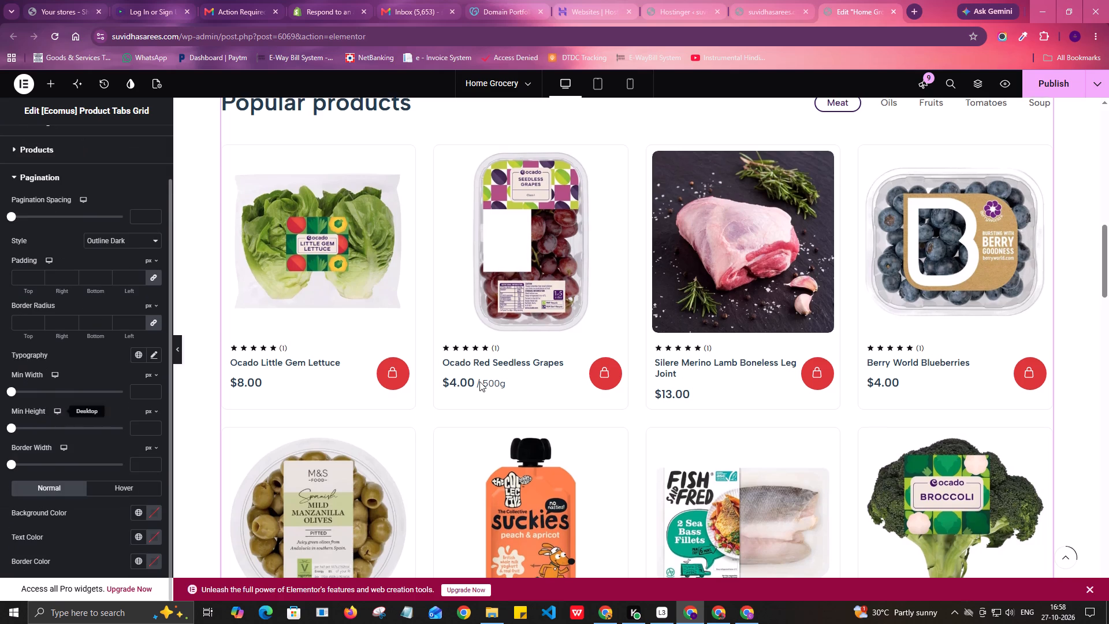
scroll(479, 381, down, 5)
scroll(479, 381, up, 3)
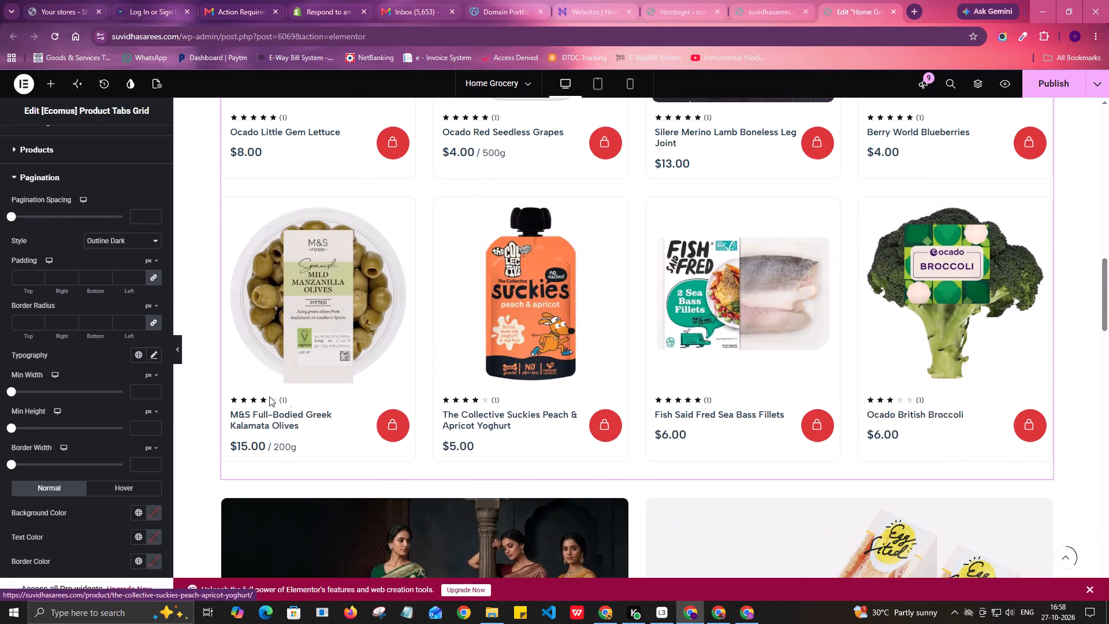
scroll(93, 406, down, 3)
click(114, 485)
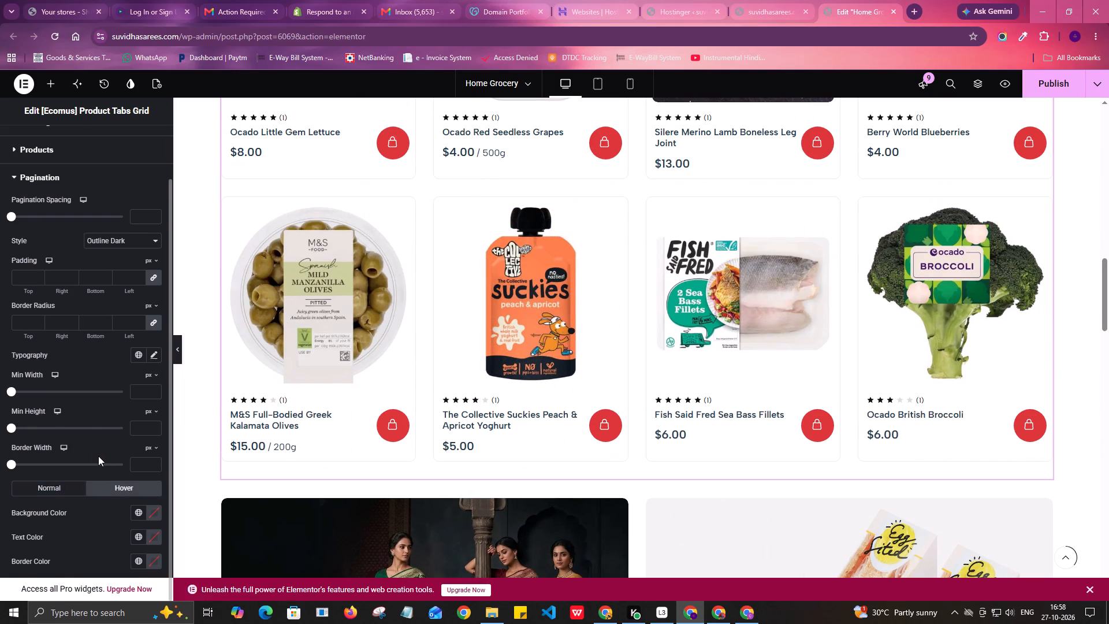
scroll(95, 454, up, 4)
scroll(62, 323, up, 2)
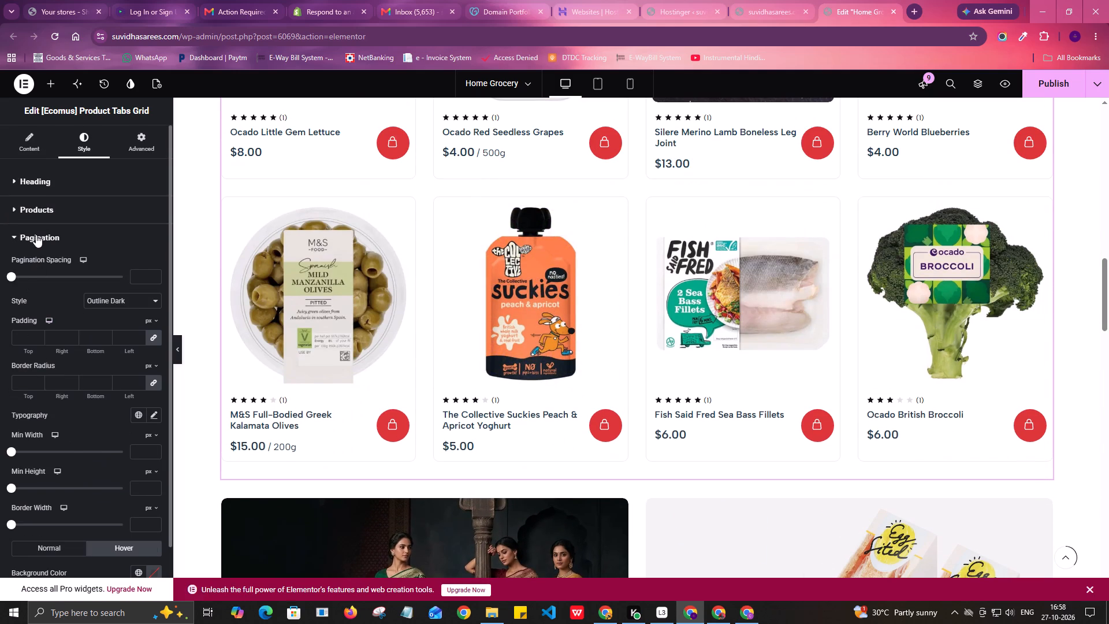
Recheck the Products, Pagination and Heading style settings of the Popular products grid for options affecting the product cards.
click(42, 209)
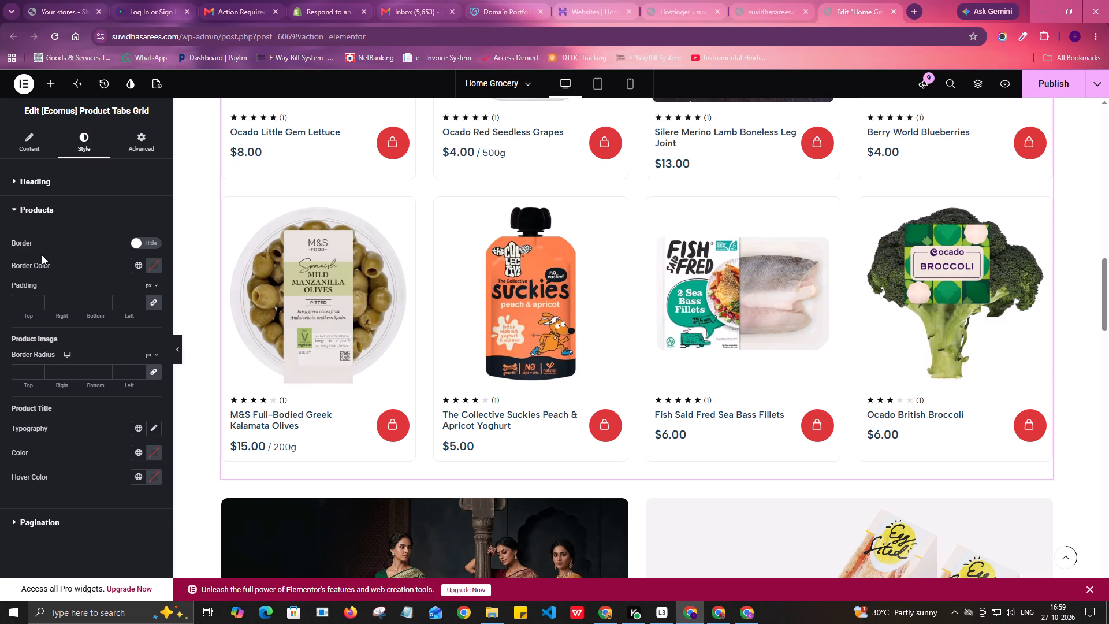
click(35, 519)
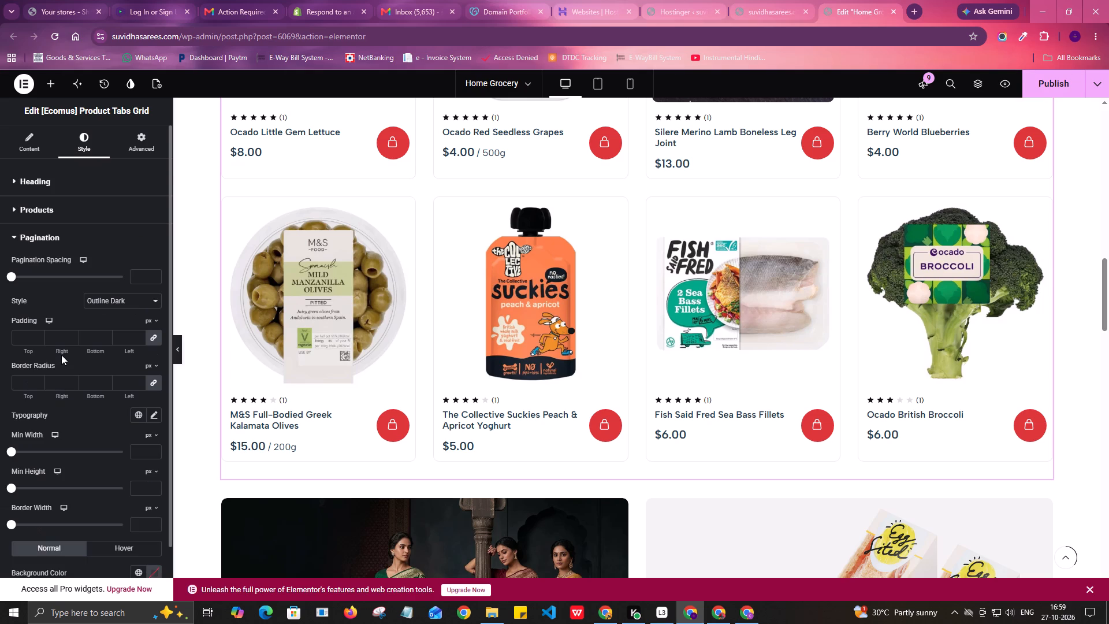
scroll(73, 420, down, 4)
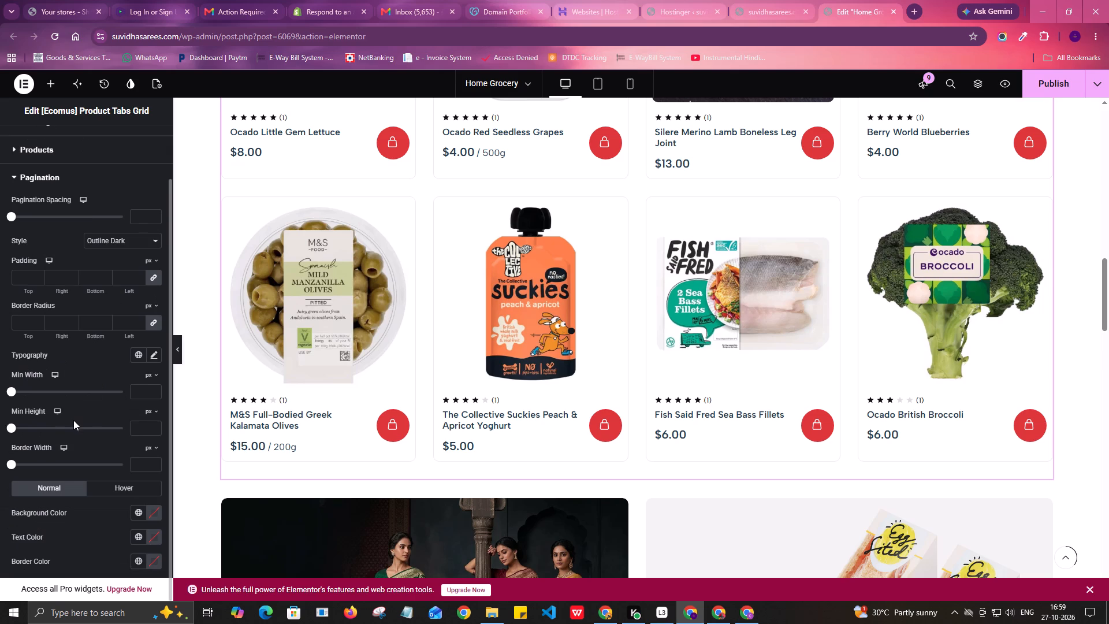
scroll(73, 420, up, 3)
click(49, 237)
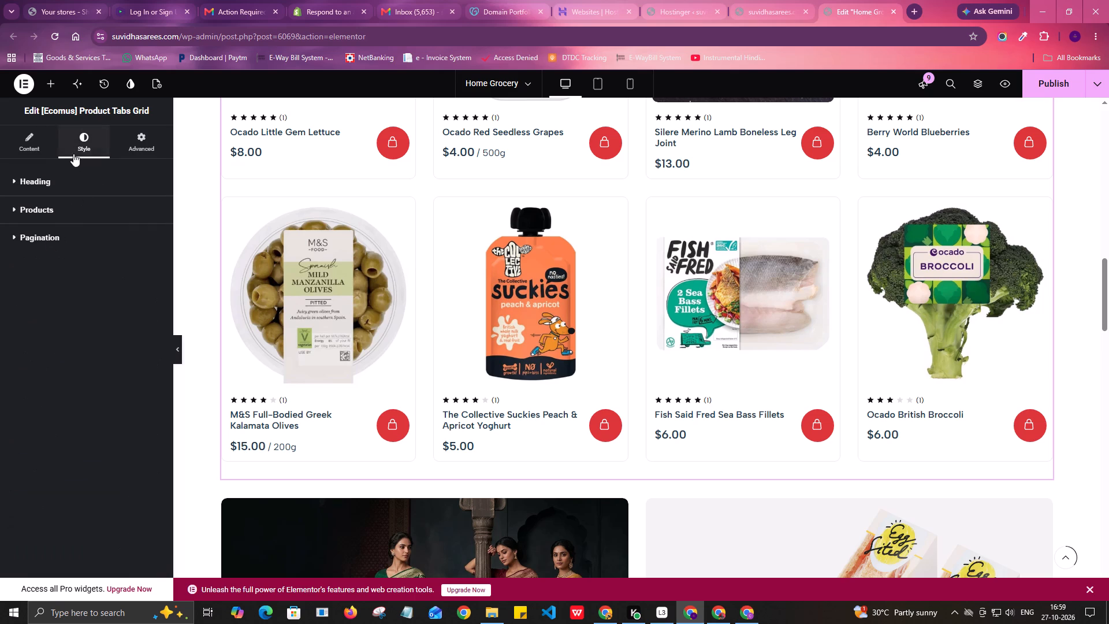
click(25, 179)
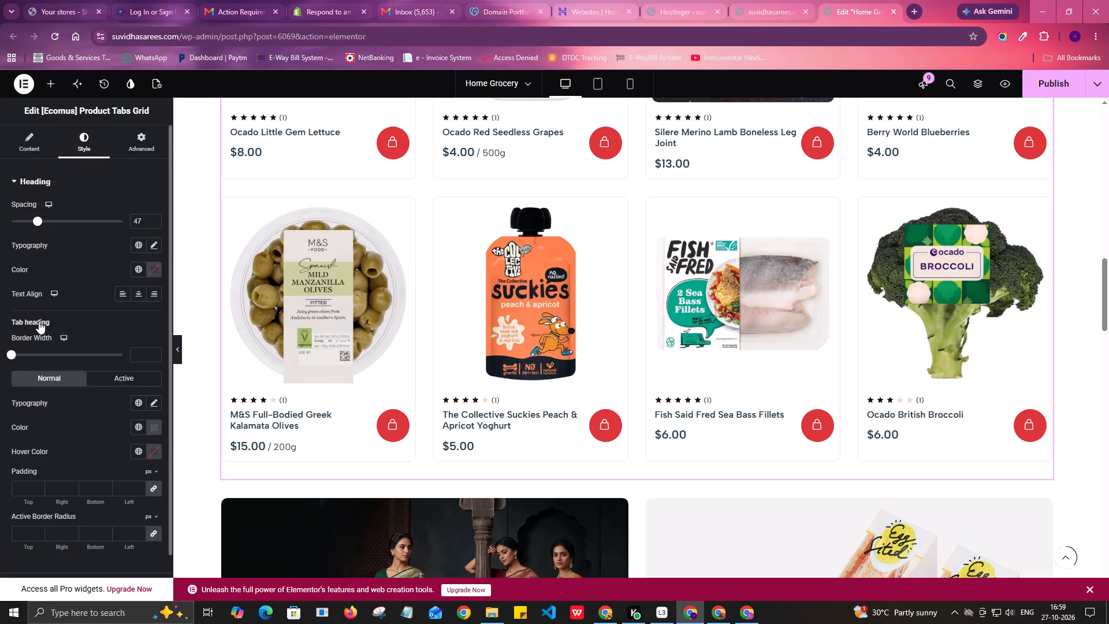
scroll(72, 429, down, 1)
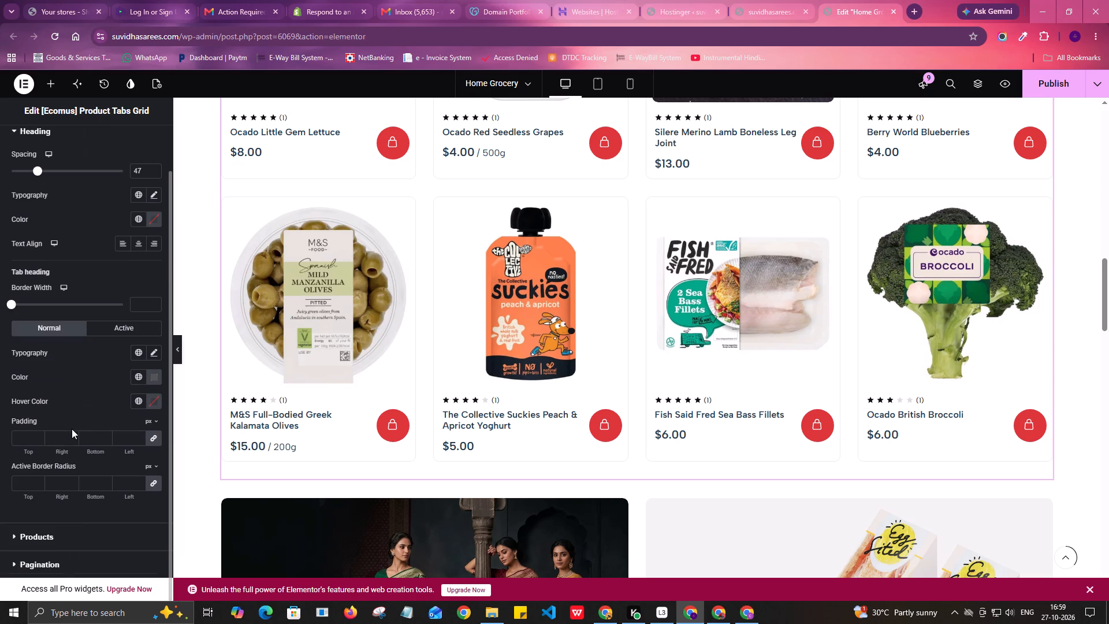
scroll(72, 429, down, 1)
scroll(72, 429, up, 5)
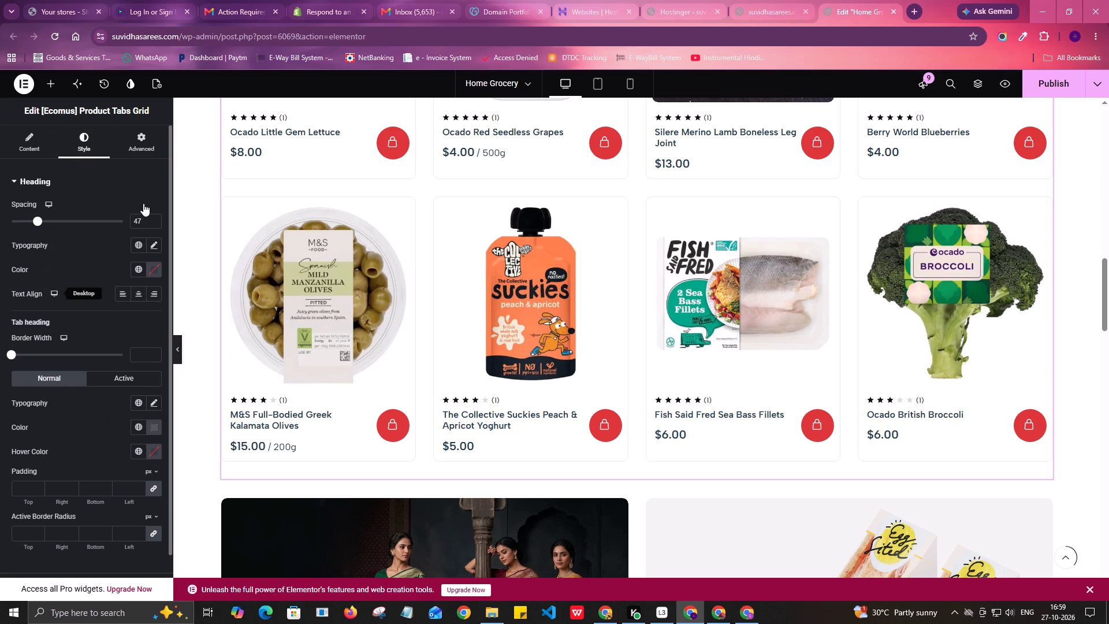
Examine the Product Tabs content settings of the Popular products grid, including the Meat tab's heading and product source options.
click(32, 143)
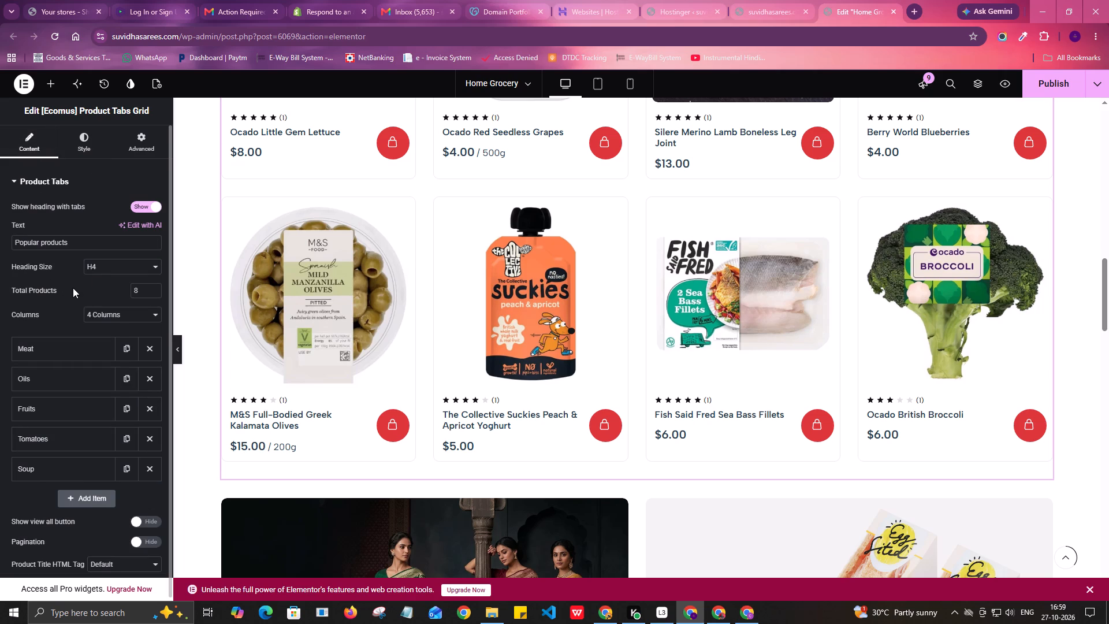
scroll(18, 348, down, 2)
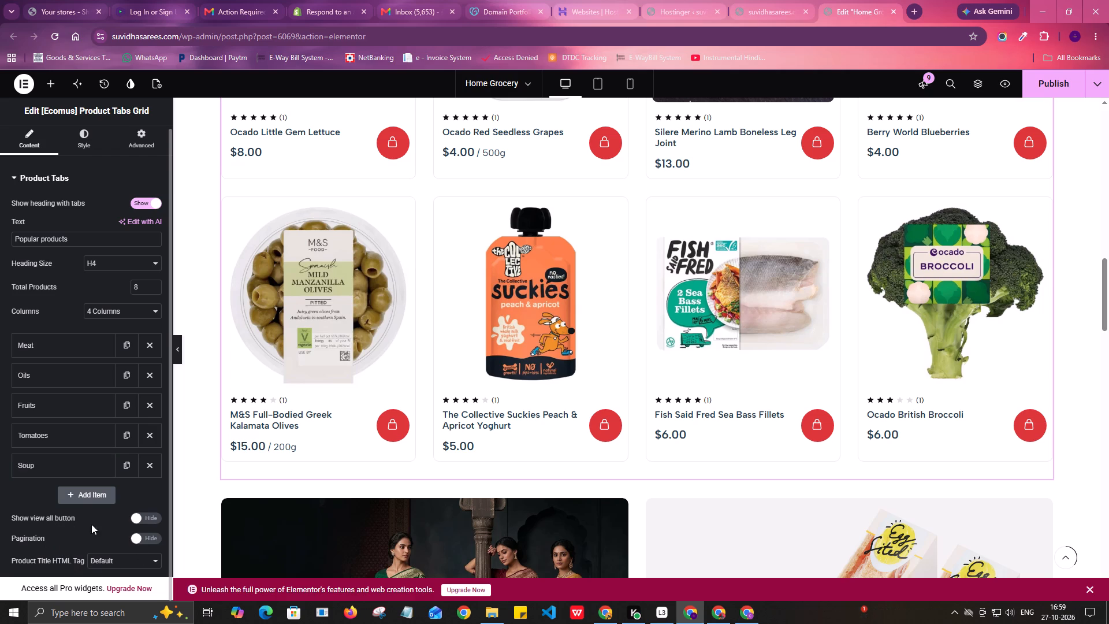
click(57, 346)
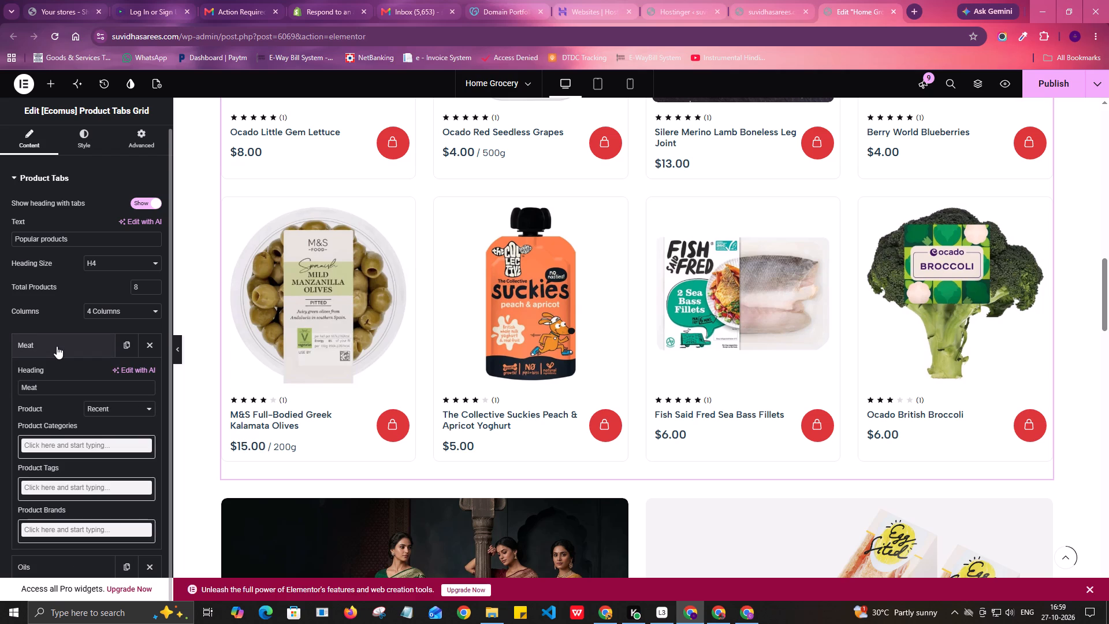
click(57, 346)
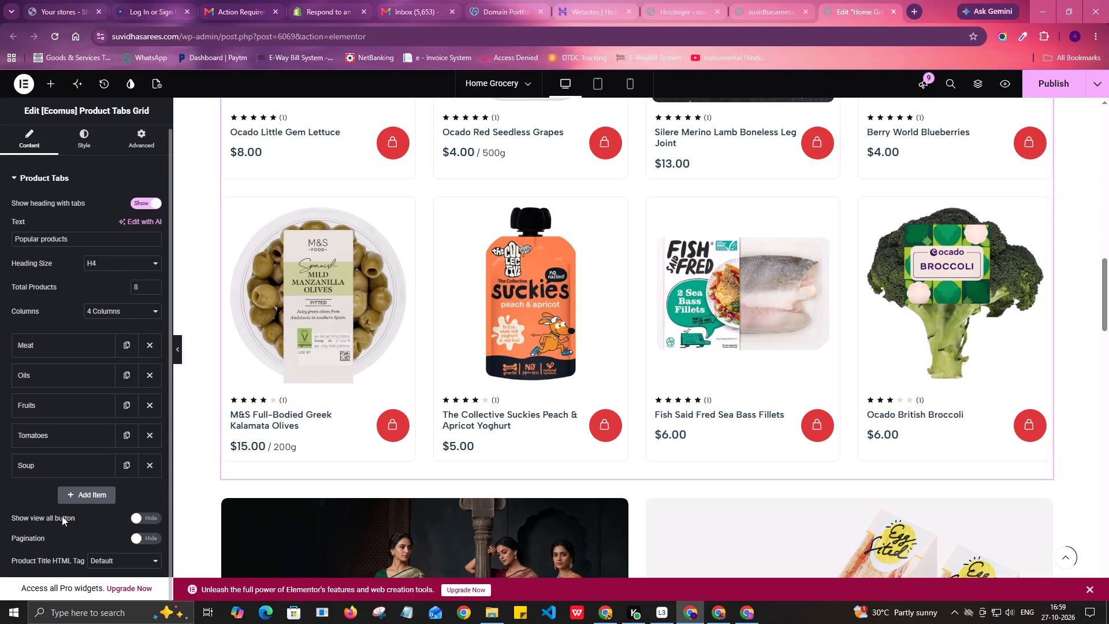
scroll(67, 515, up, 4)
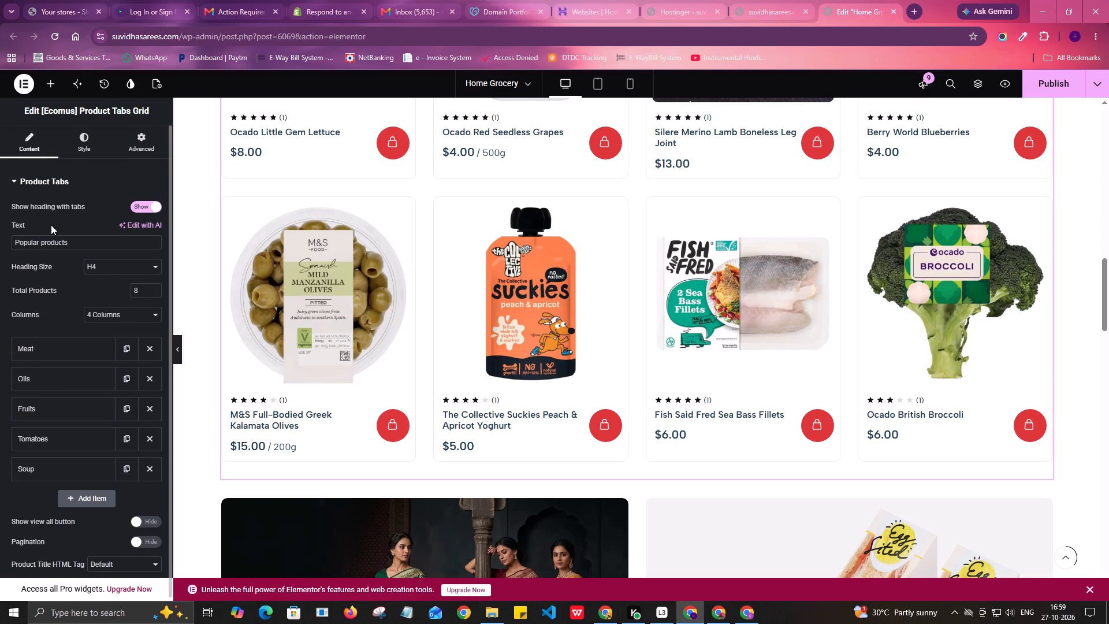
click(39, 184)
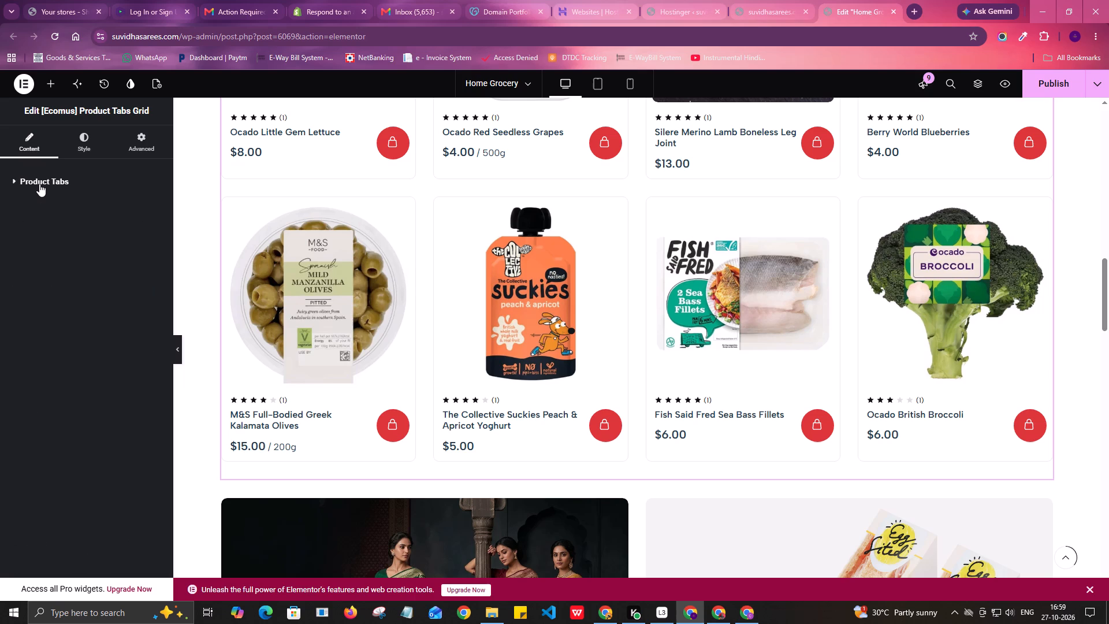
click(39, 184)
Review the desktop page from the promo banners below Popular products up to Featured Categories and back to the Popular products heading.
scroll(567, 368, down, 2)
scroll(568, 368, up, 2)
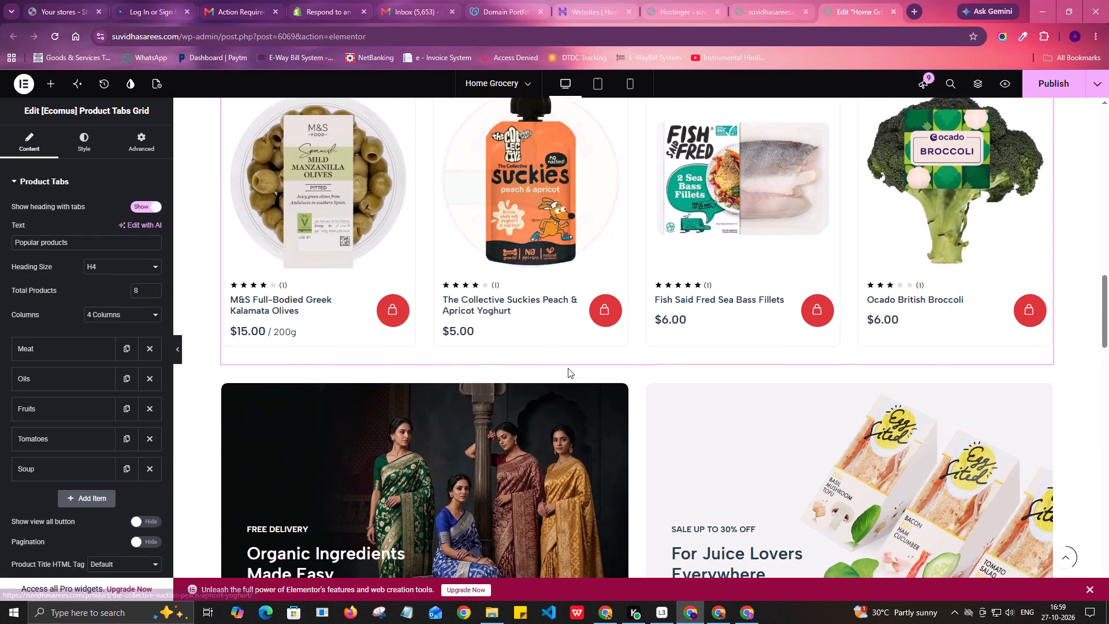
scroll(568, 368, up, 2)
scroll(962, 406, up, 2)
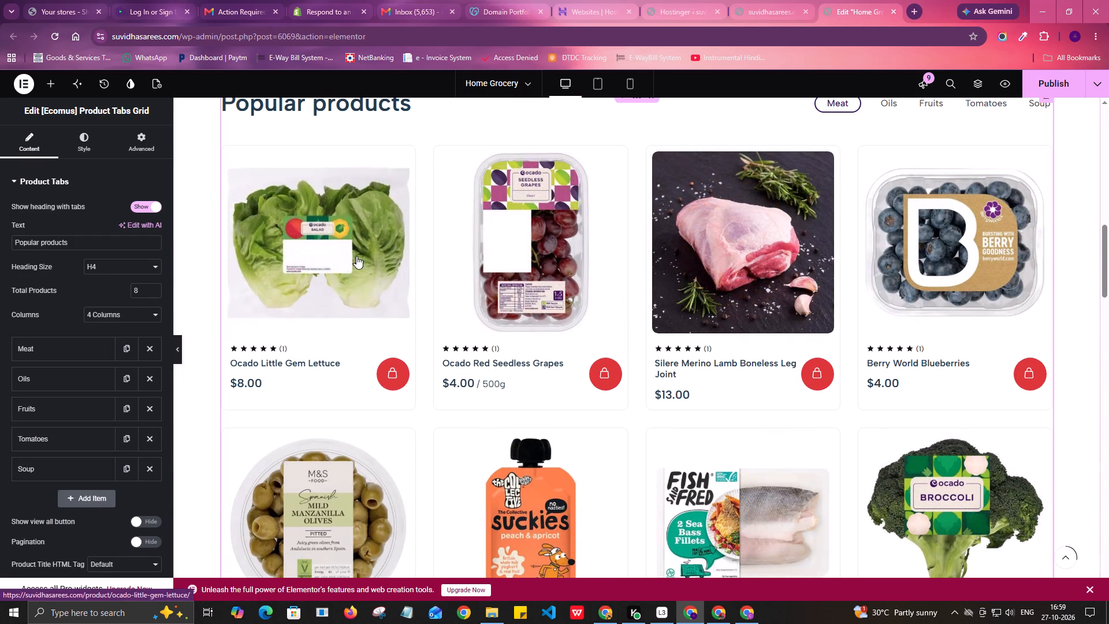
scroll(601, 377, up, 3)
scroll(592, 379, down, 1)
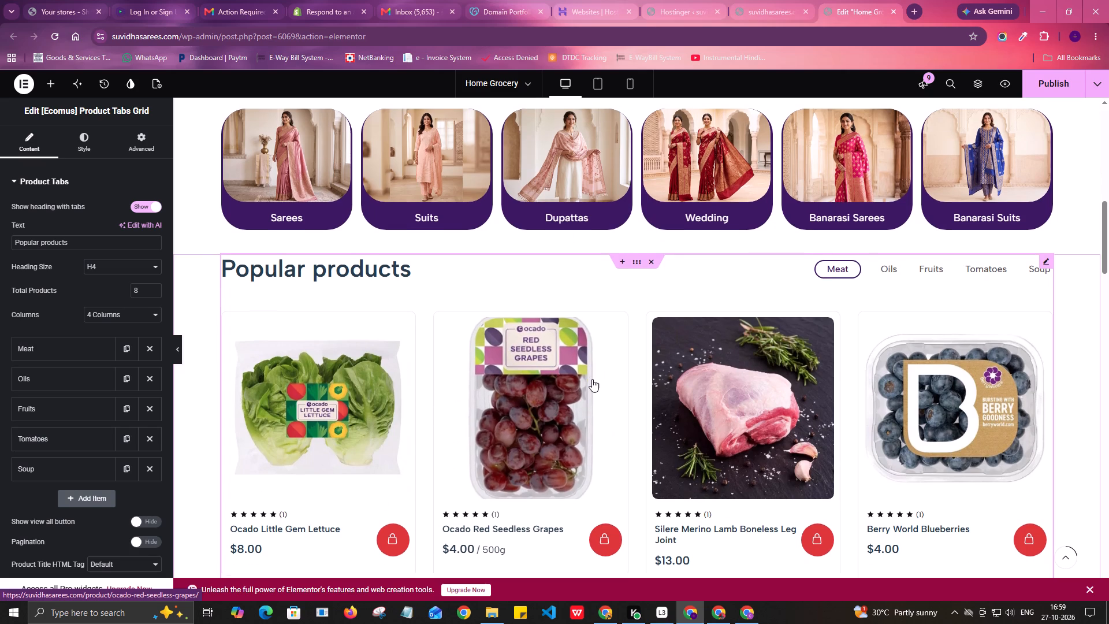
scroll(592, 379, up, 6)
scroll(592, 379, down, 4)
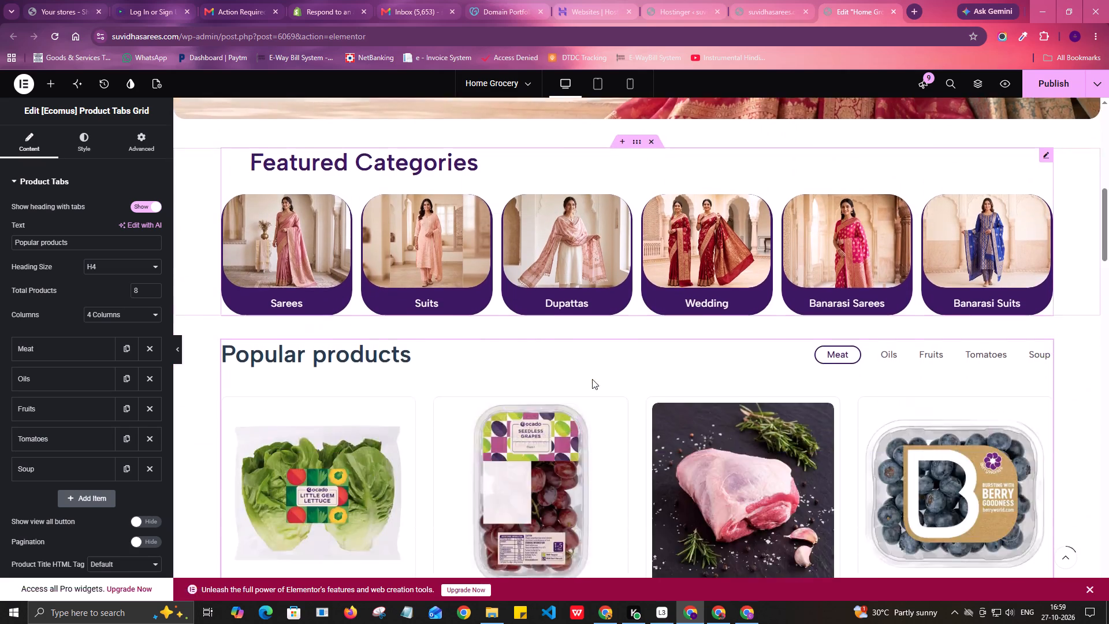
scroll(592, 379, down, 2)
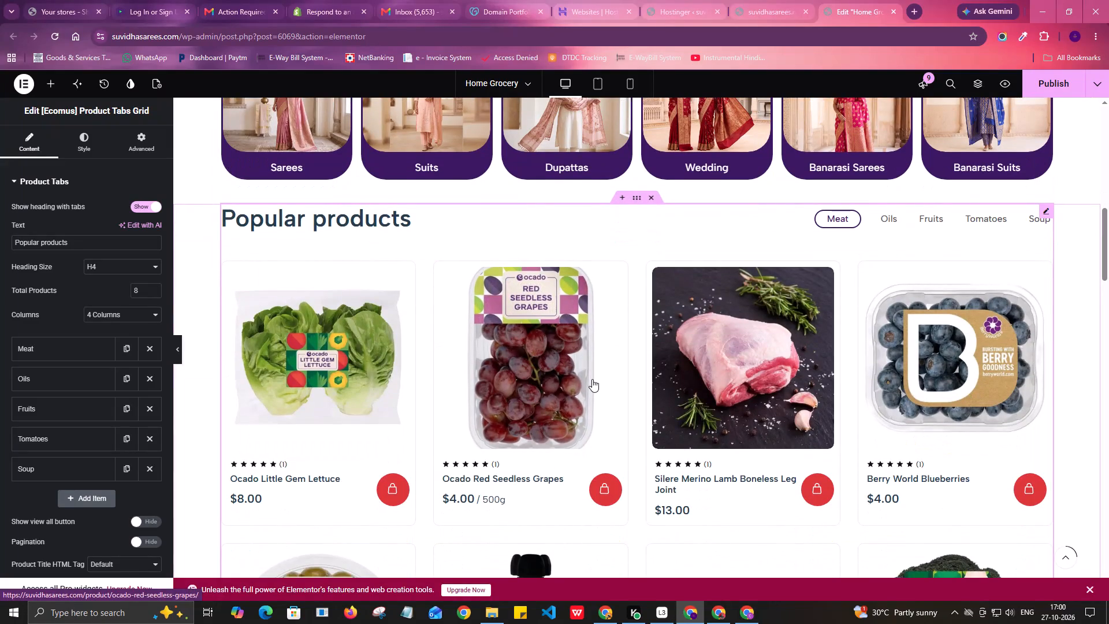
Publish the edited home page after rechecking Featured Categories and the Popular products grid.
scroll(592, 379, up, 5)
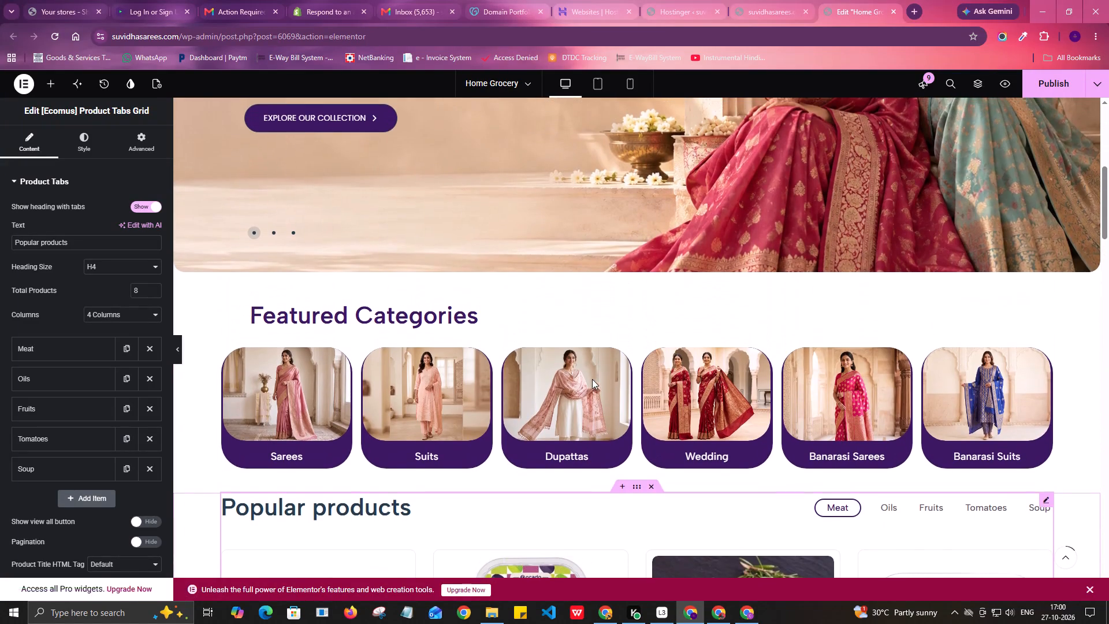
scroll(592, 379, down, 2)
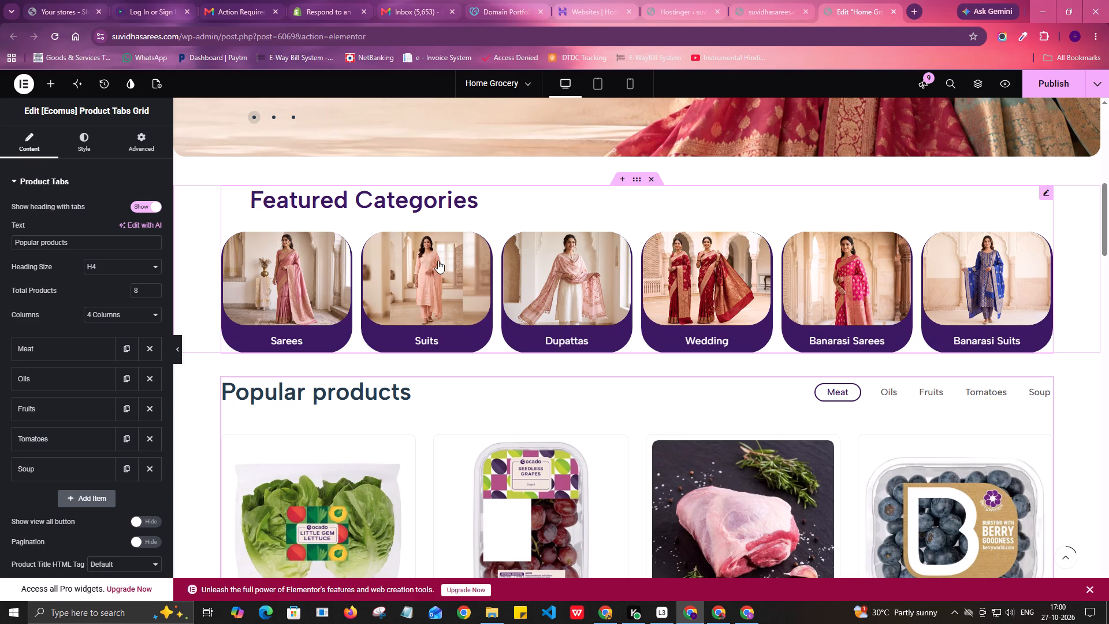
scroll(380, 299, down, 2)
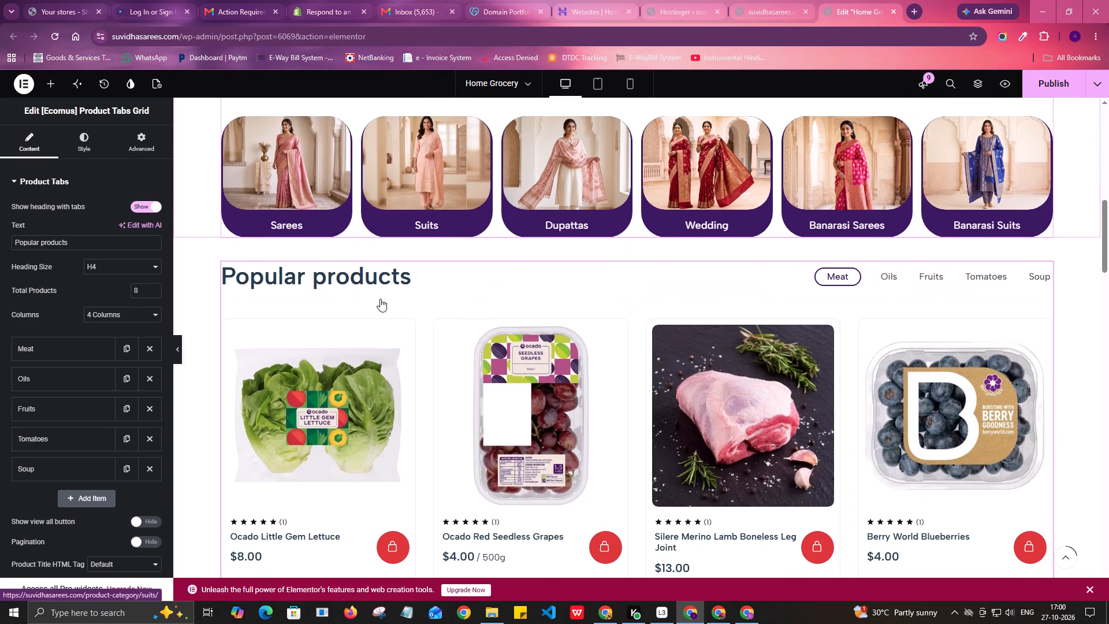
scroll(380, 299, down, 1)
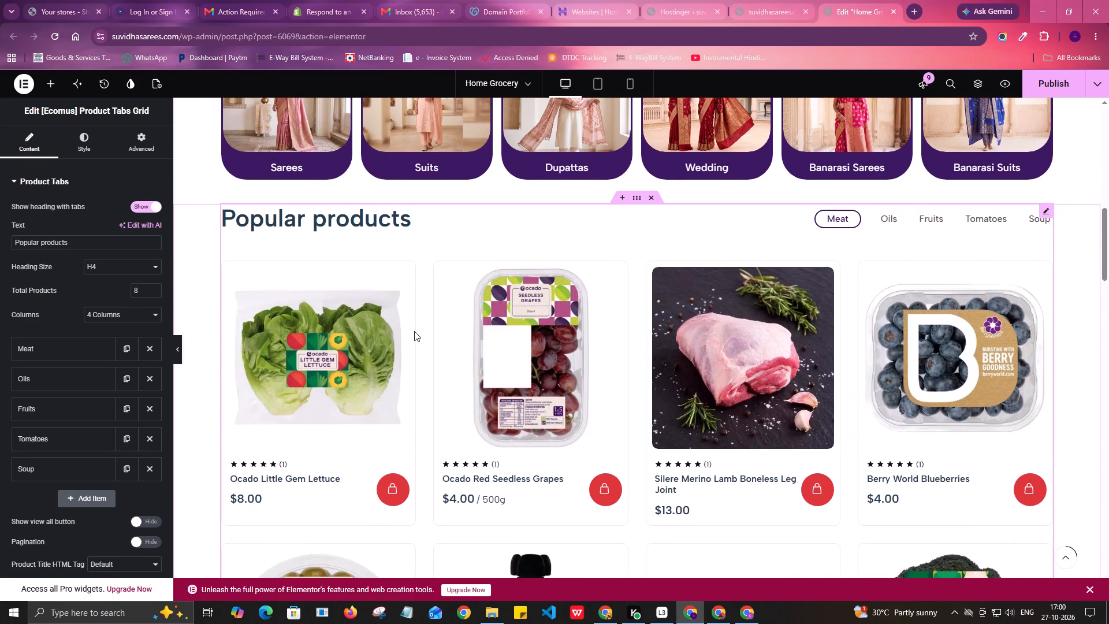
scroll(414, 331, down, 8)
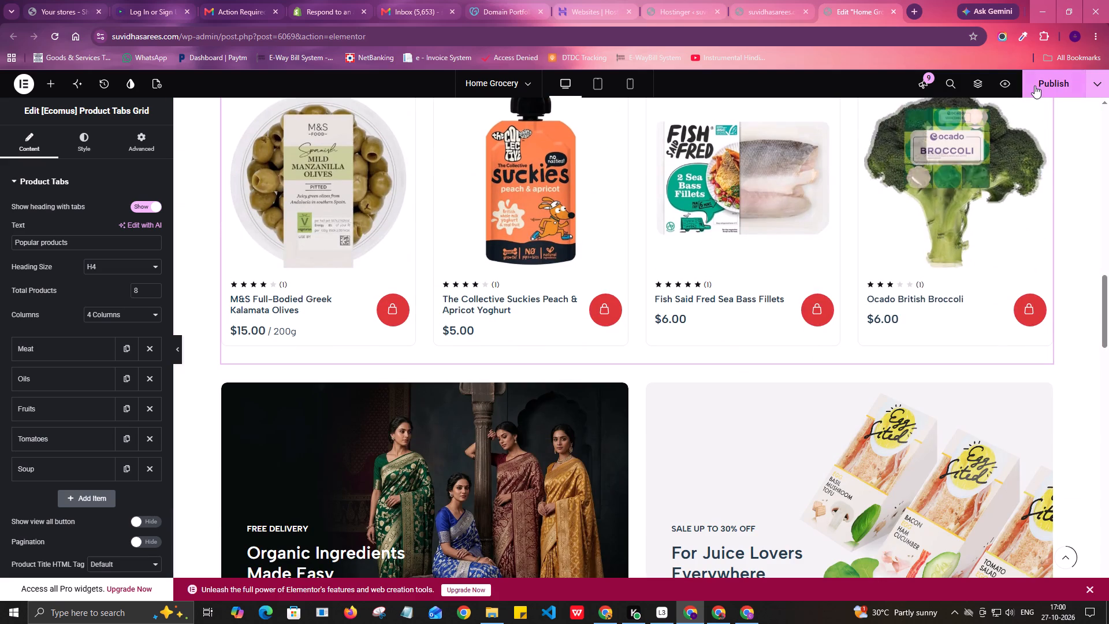
click(1034, 84)
Search the Elementor widget library for "reel".
scroll(586, 280, down, 2)
scroll(586, 280, up, 3)
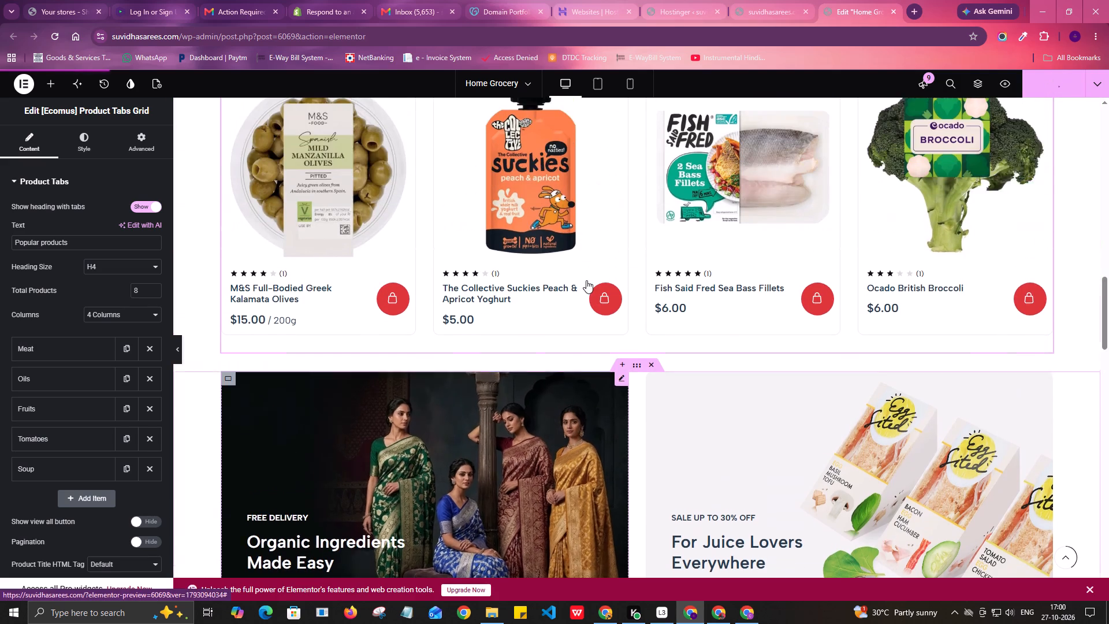
scroll(586, 280, up, 2)
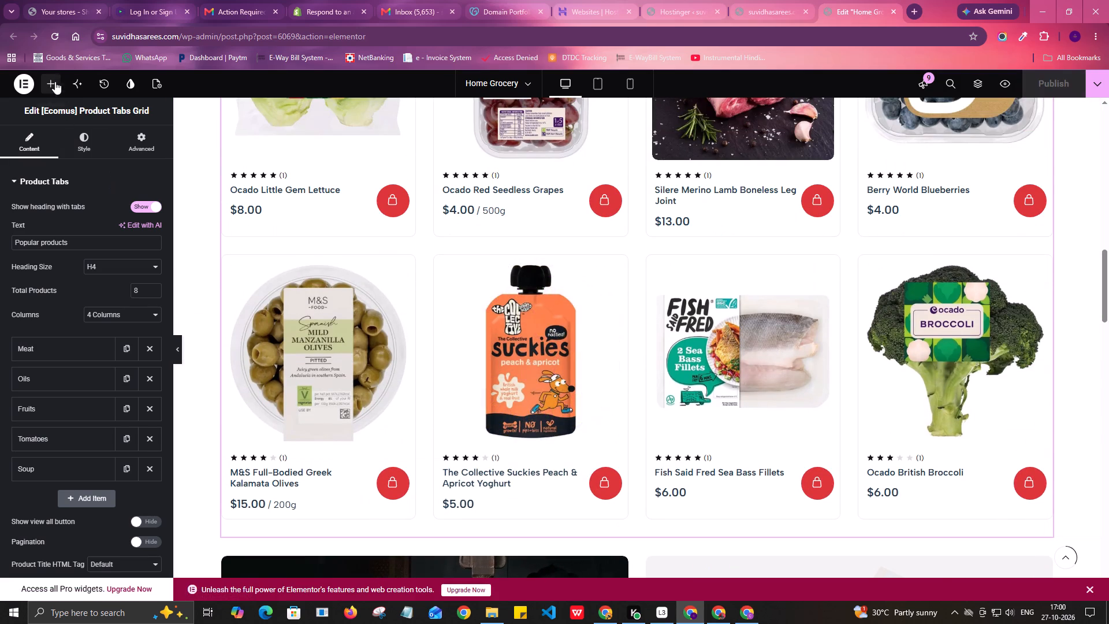
click(52, 89)
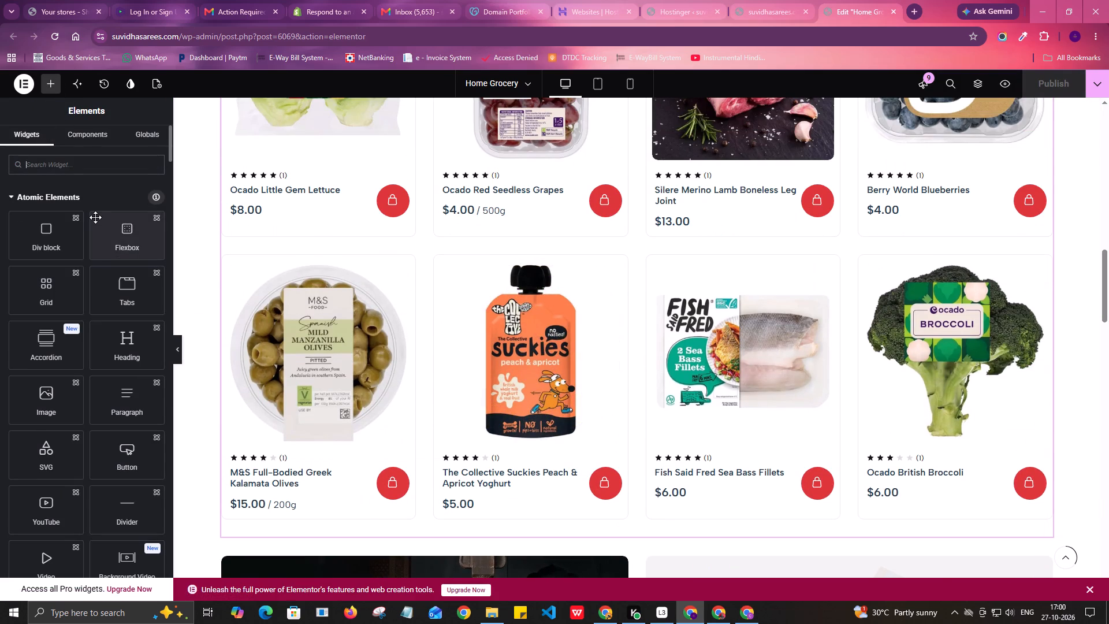
text(reel)
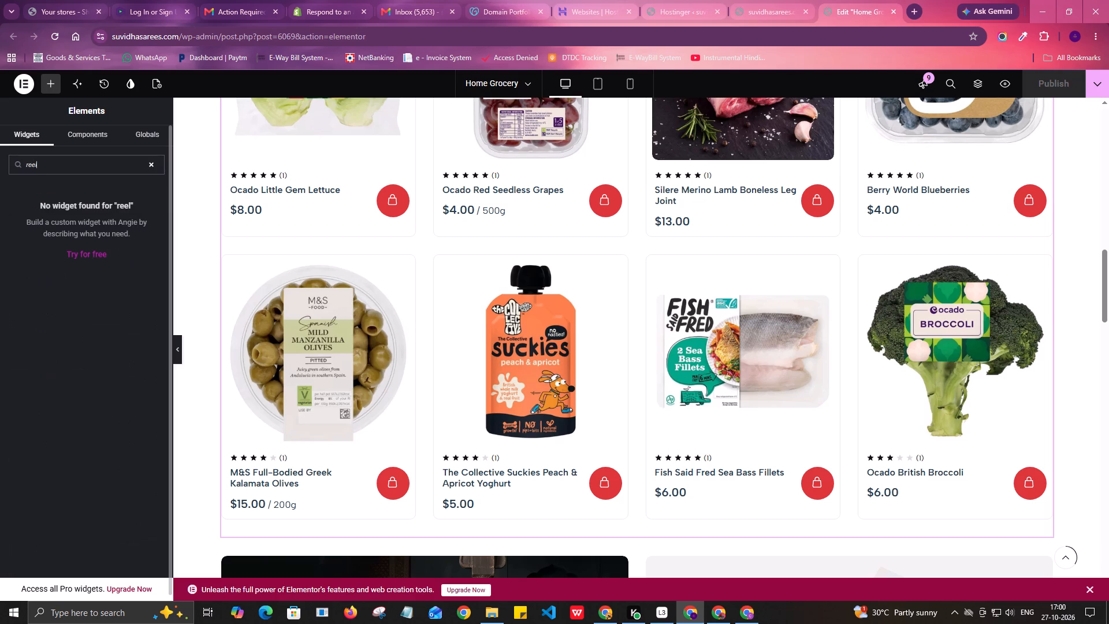
Search the widget library for "produ" instead and look through the whole list of product widgets for a suitable one.
key(ctrl+a)
key(BackSpace)
text(produ)
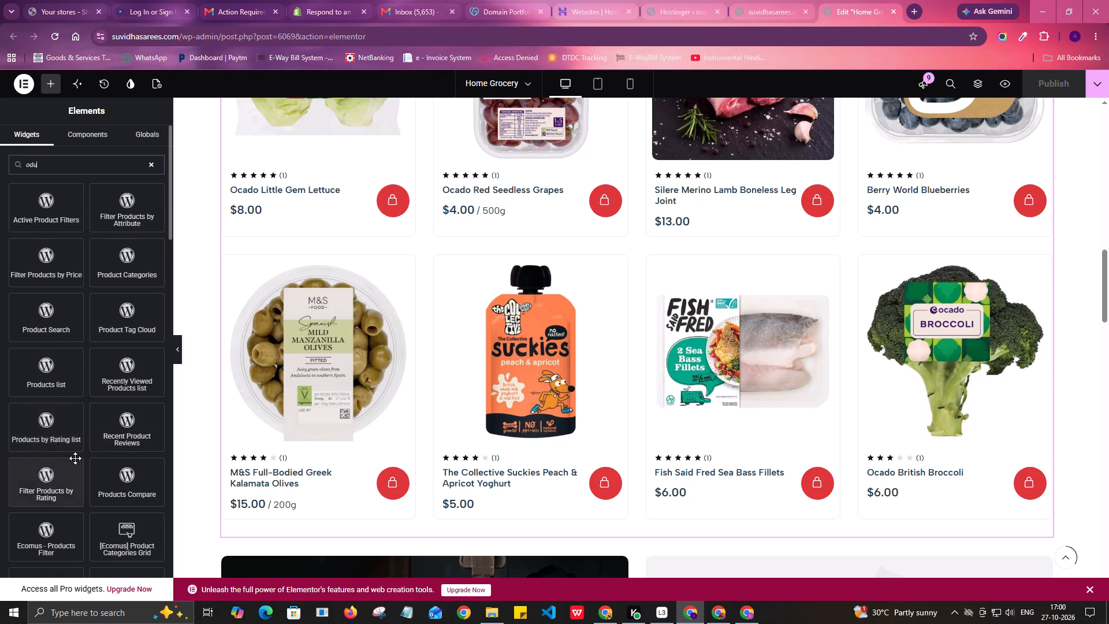
scroll(75, 458, down, 1)
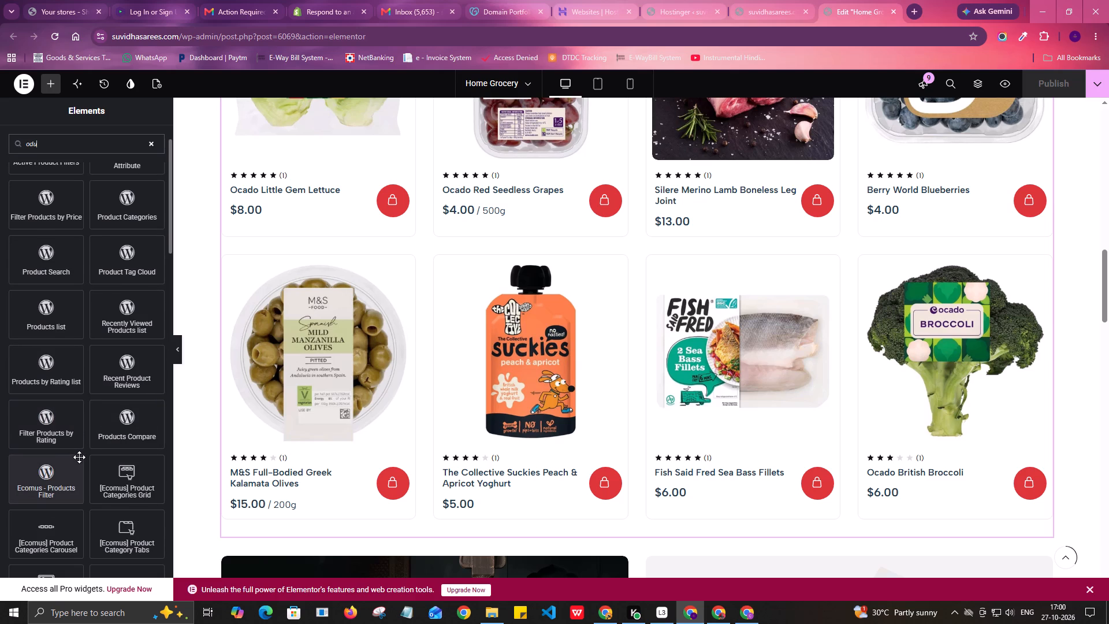
scroll(79, 457, down, 1)
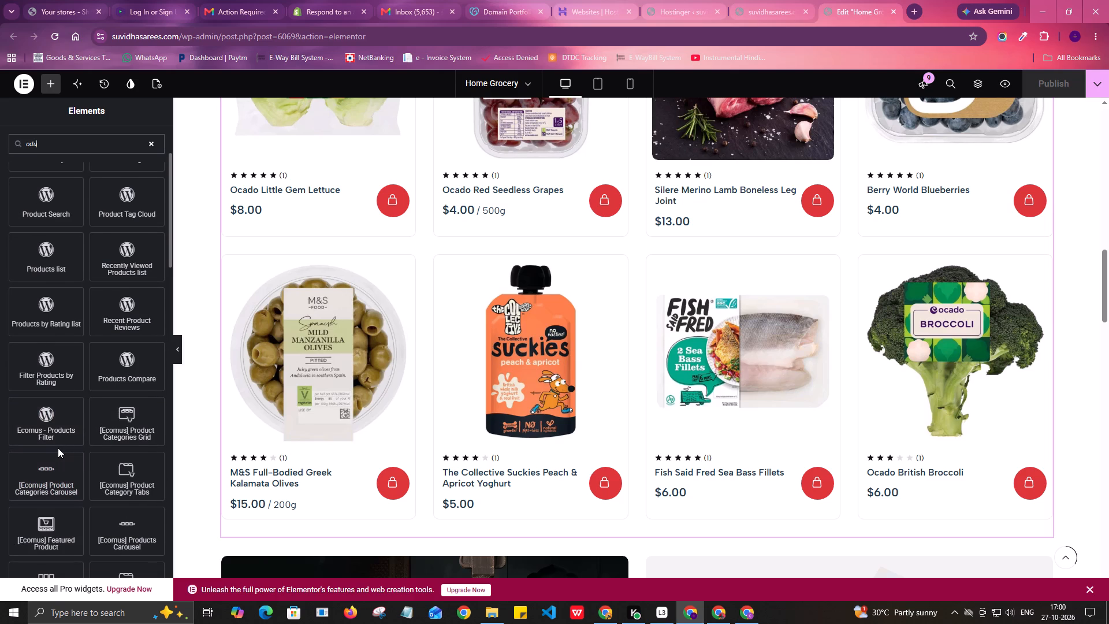
scroll(55, 448, down, 1)
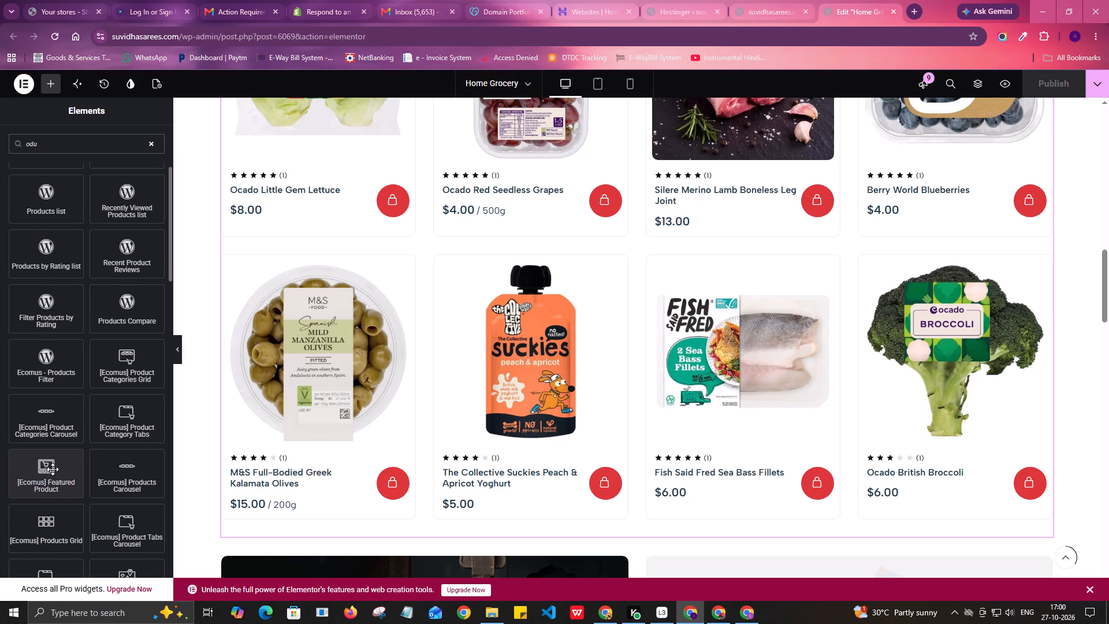
scroll(53, 469, down, 2)
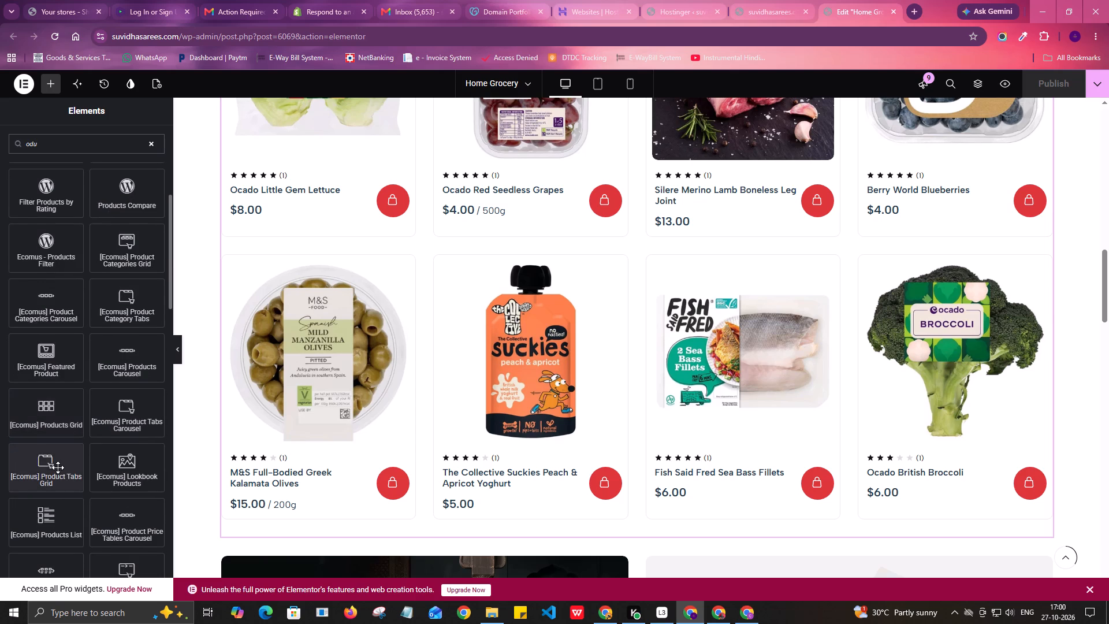
scroll(58, 467, down, 1)
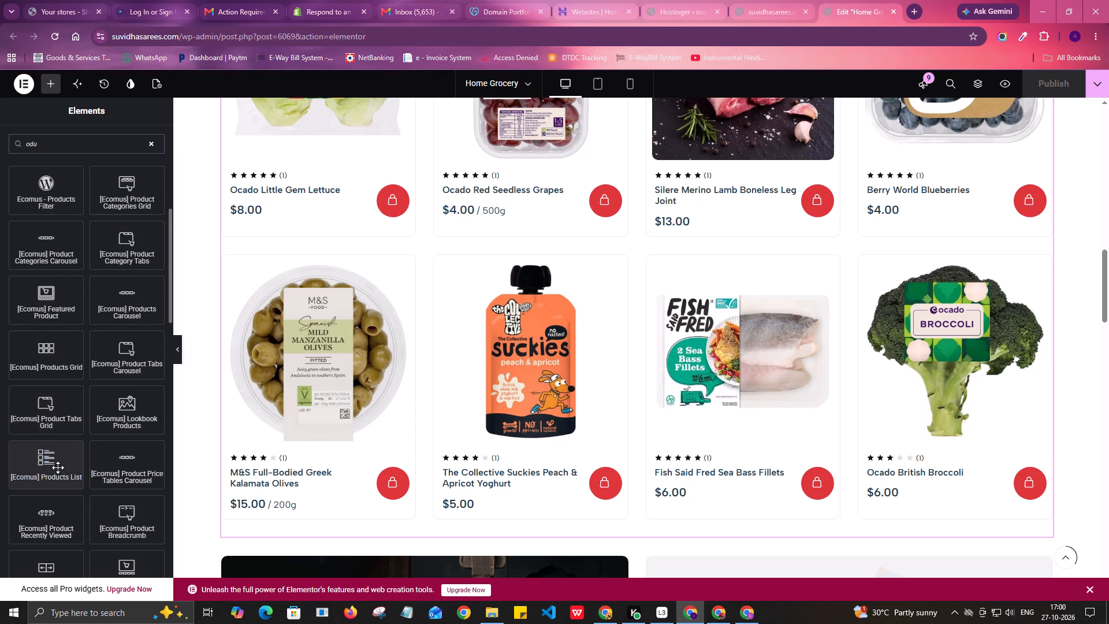
scroll(58, 467, down, 2)
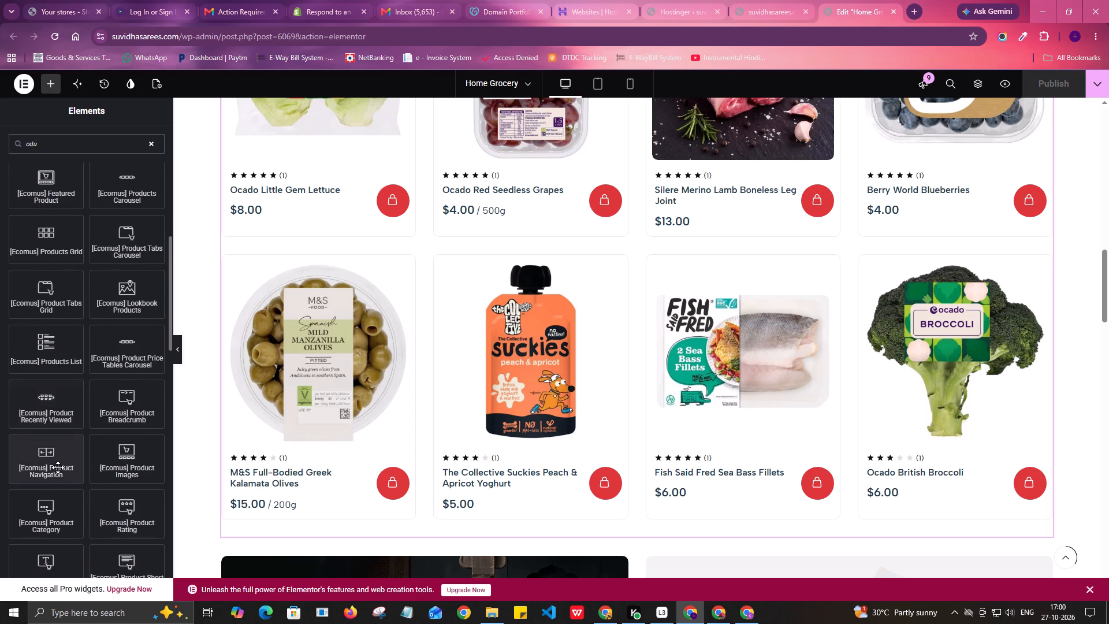
scroll(58, 467, down, 2)
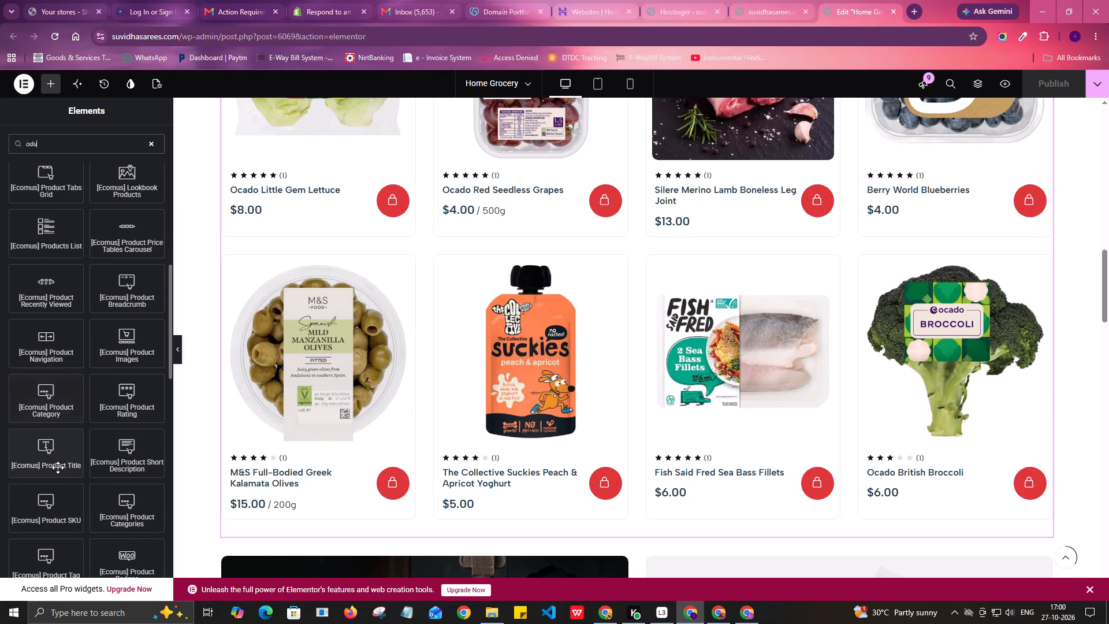
scroll(58, 467, down, 2)
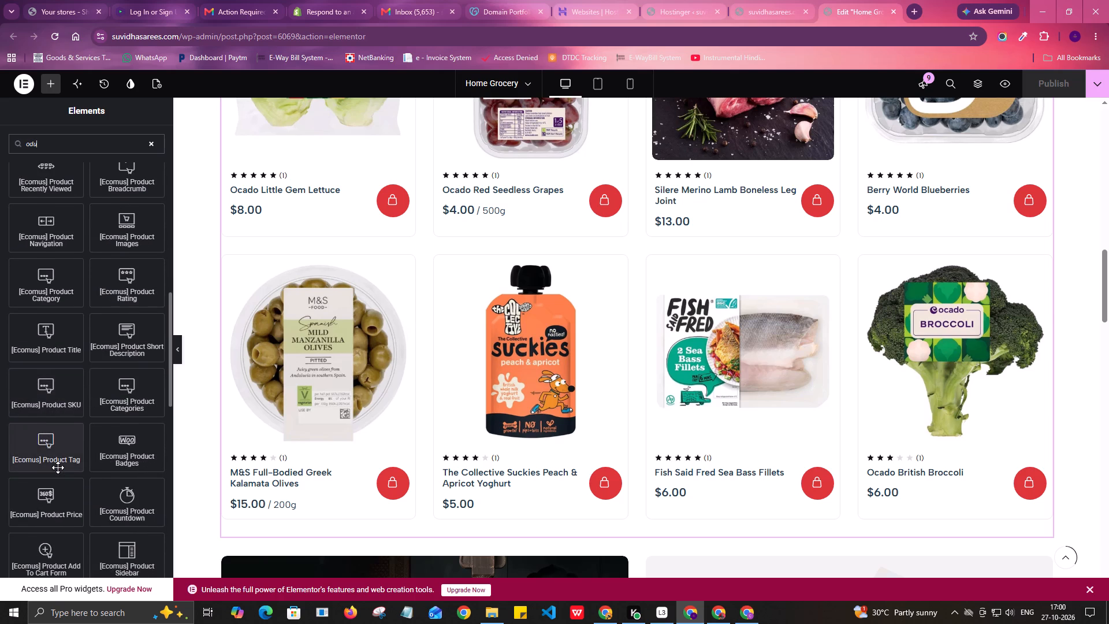
scroll(58, 467, down, 2)
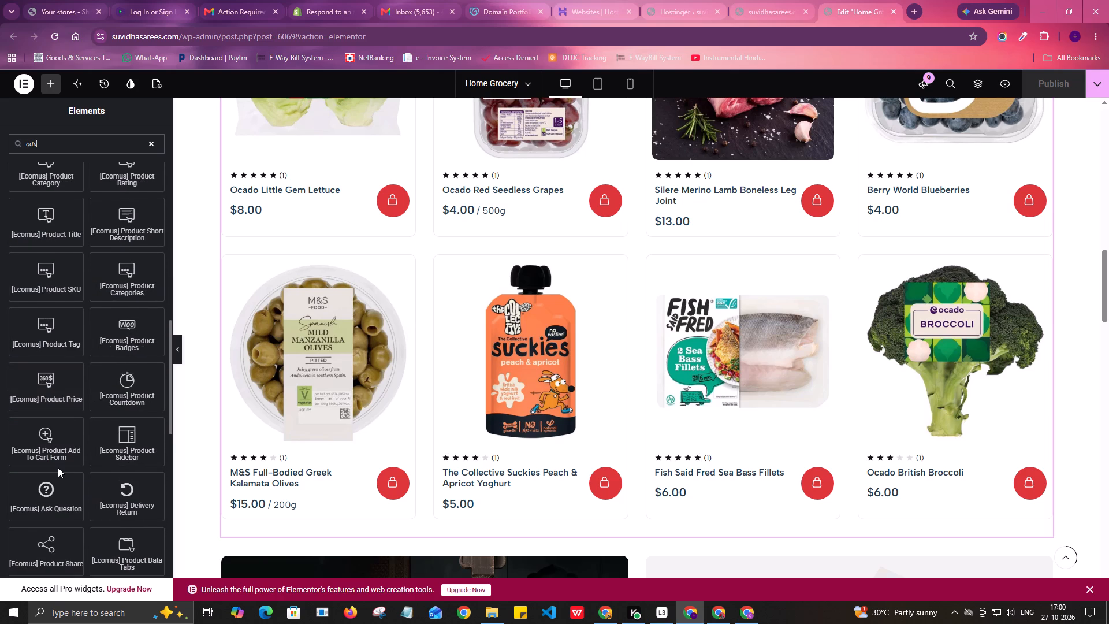
scroll(58, 467, down, 1)
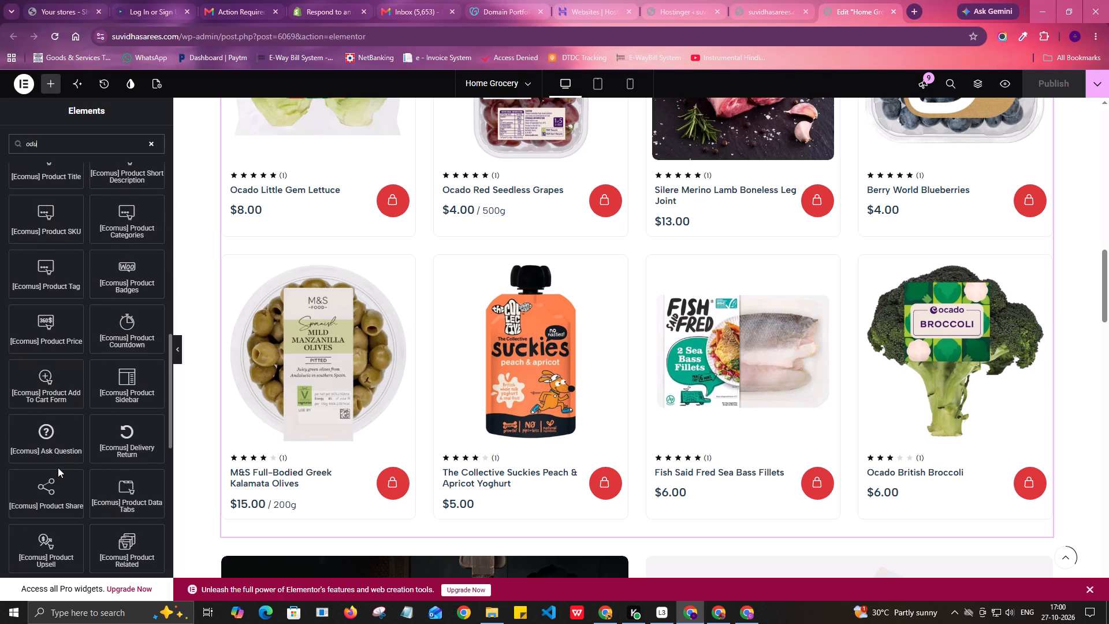
scroll(58, 467, down, 1)
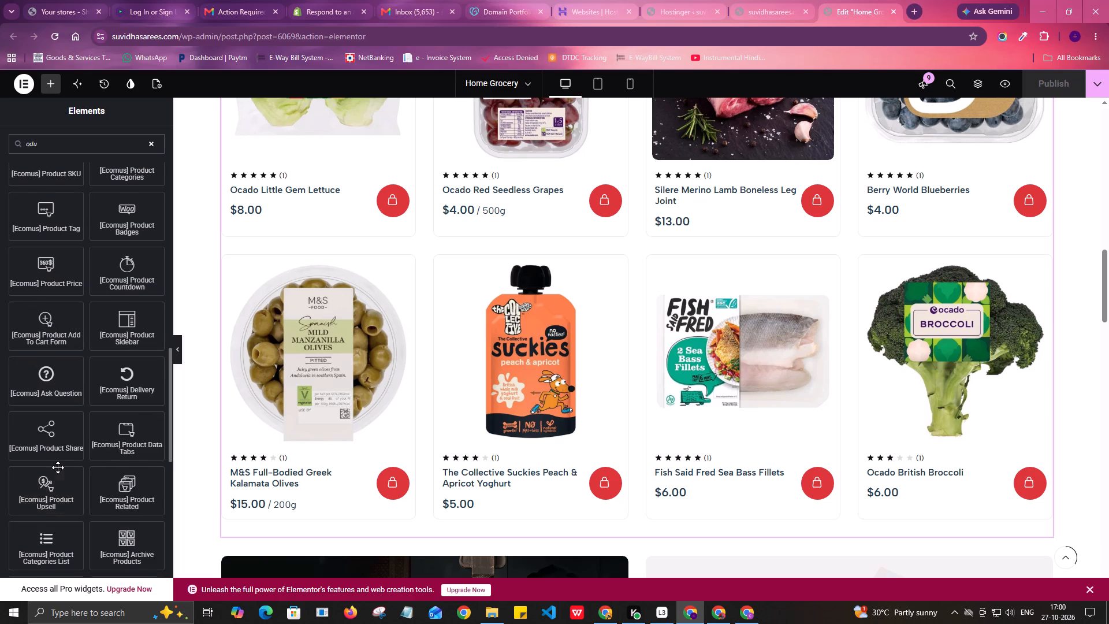
scroll(58, 467, down, 3)
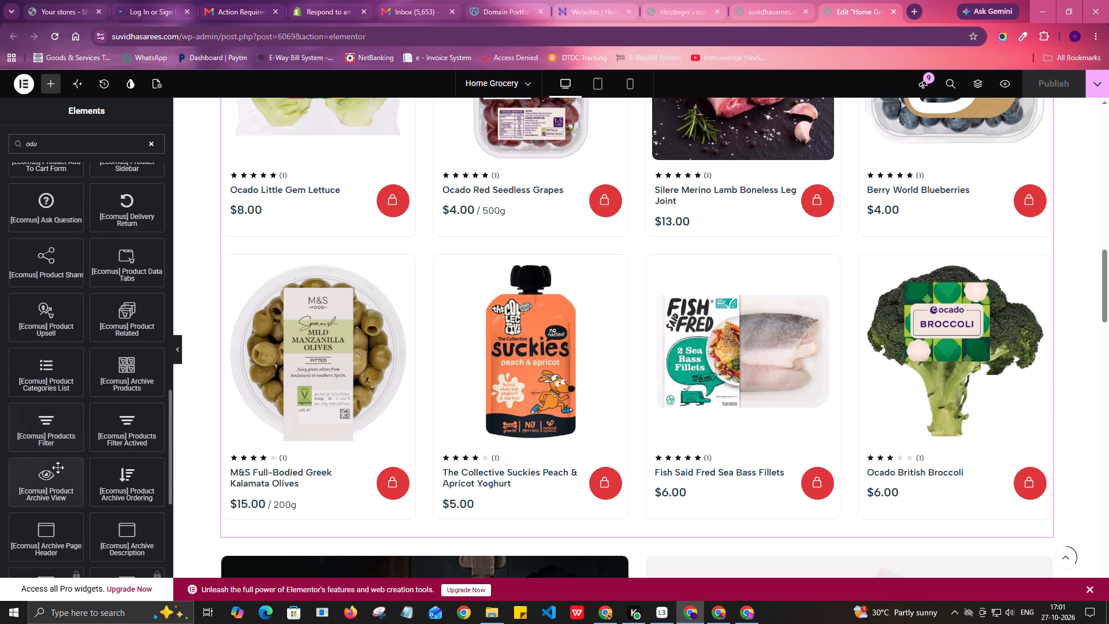
scroll(57, 474, down, 2)
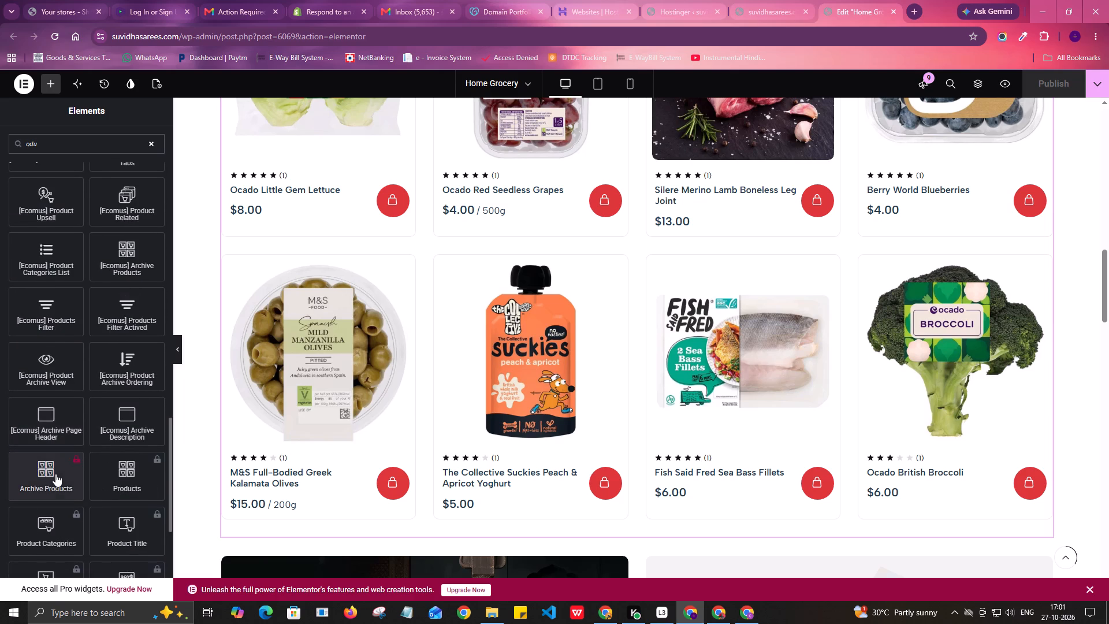
scroll(55, 474, down, 3)
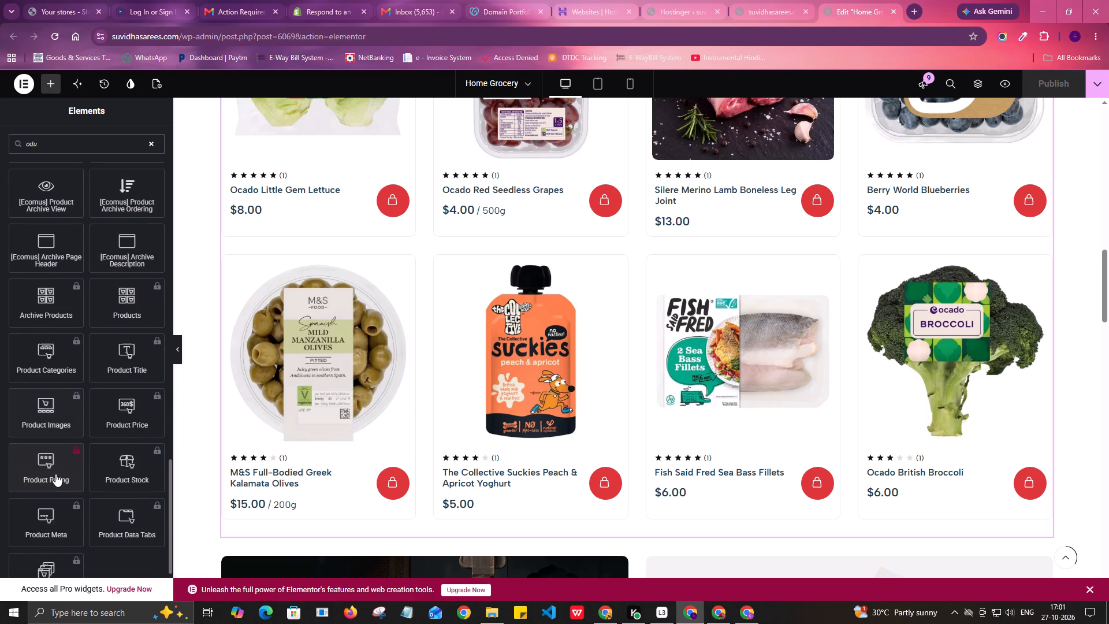
scroll(55, 474, down, 1)
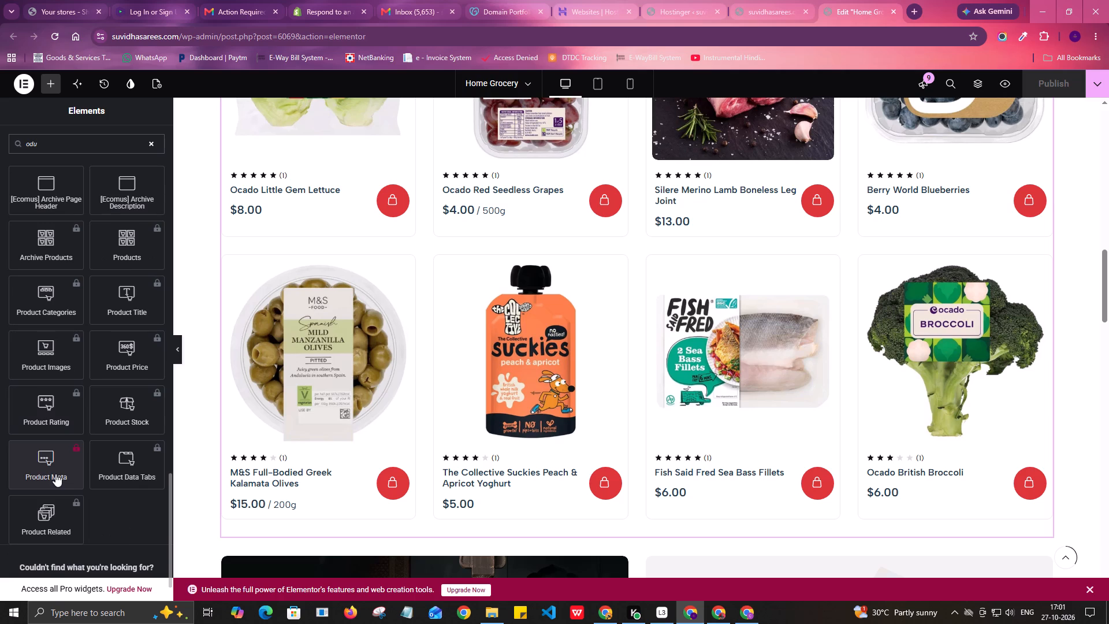
Review the home page from the header and Hindustan banner down to the promo banners and the Deals Of The Day heading.
scroll(501, 473, up, 6)
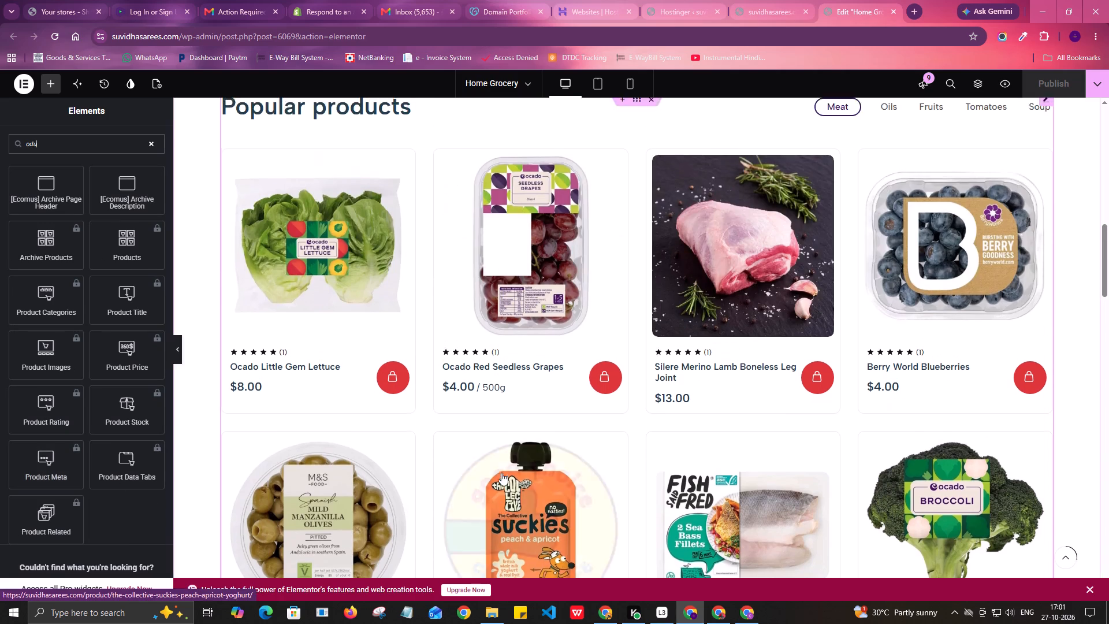
scroll(501, 473, up, 11)
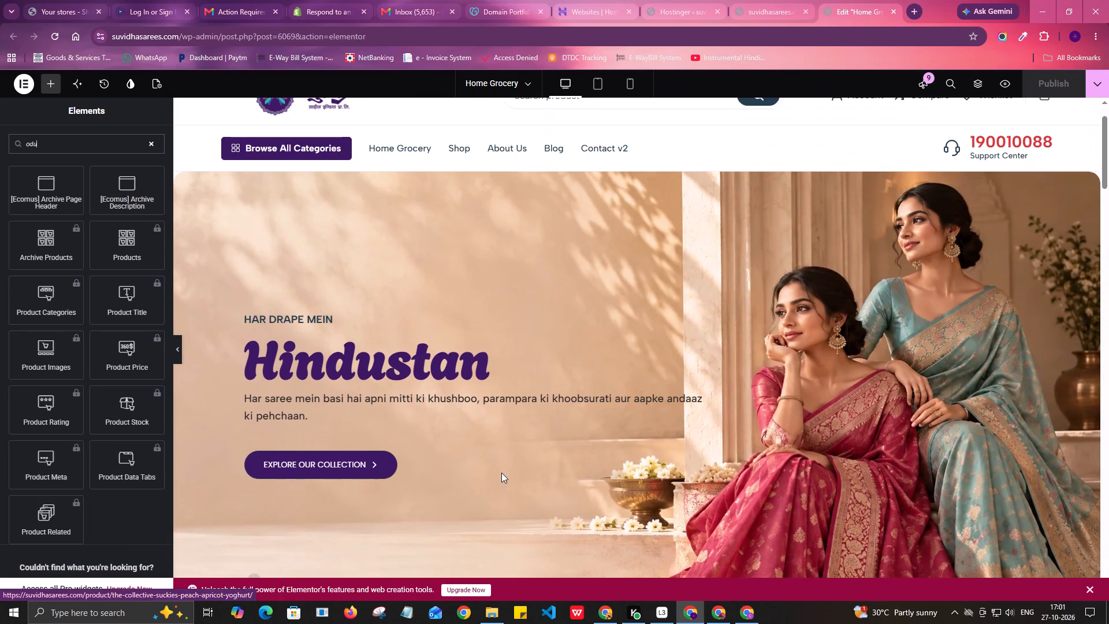
scroll(501, 473, up, 3)
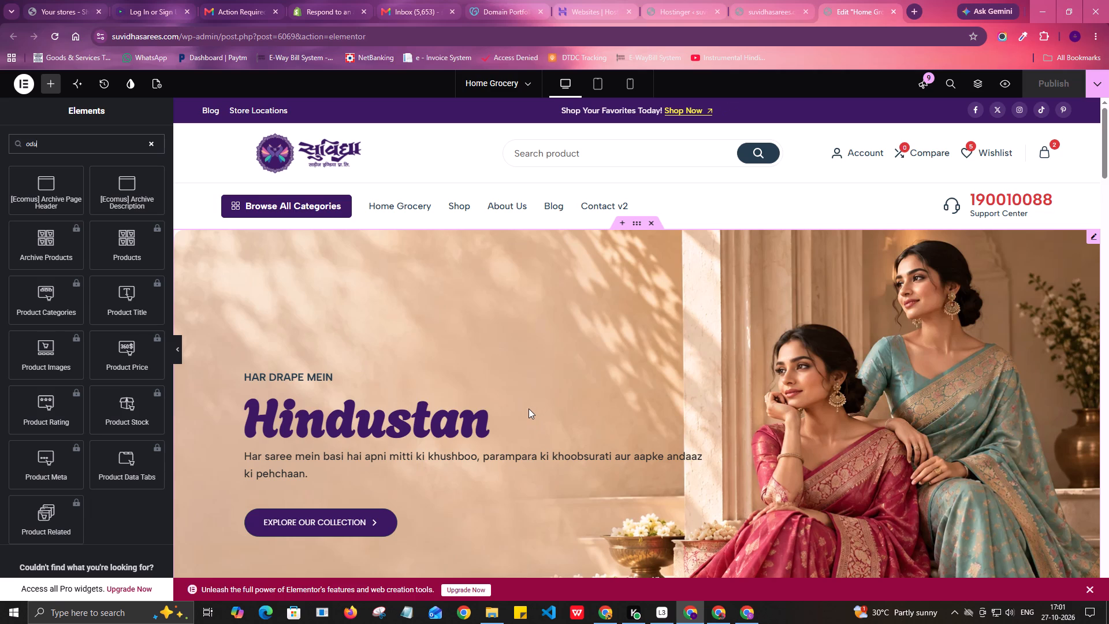
scroll(529, 408, down, 7)
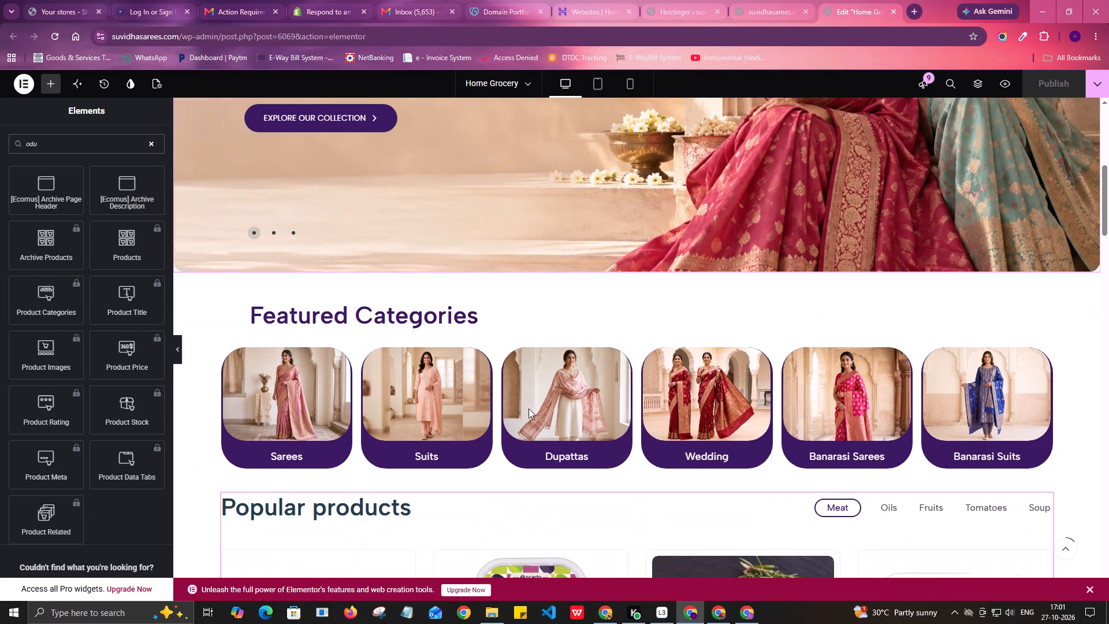
scroll(529, 408, down, 5)
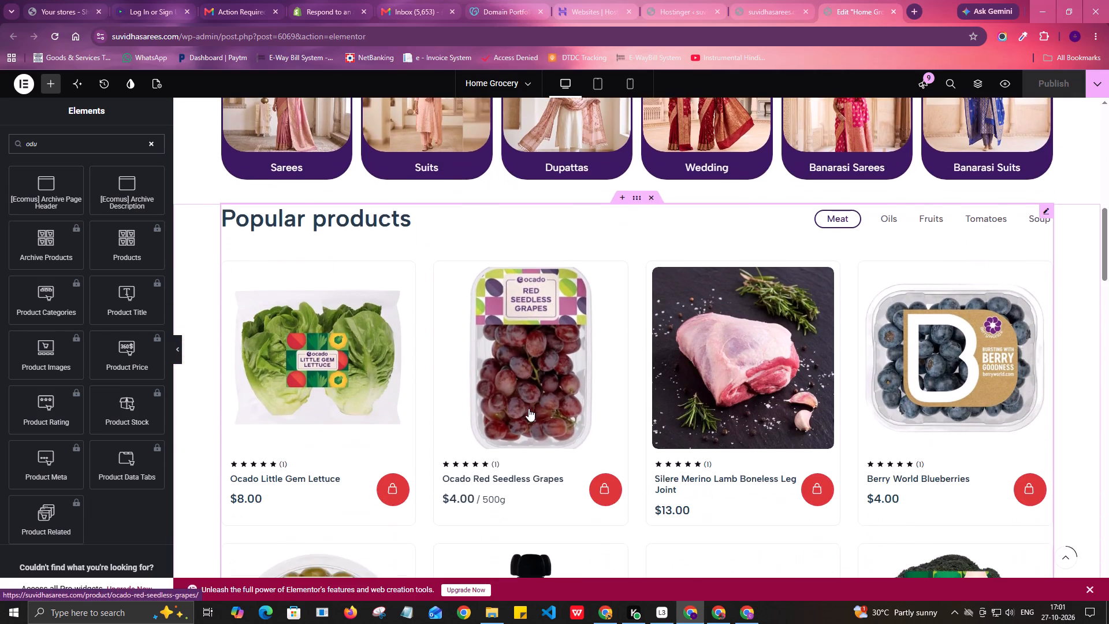
scroll(529, 408, down, 8)
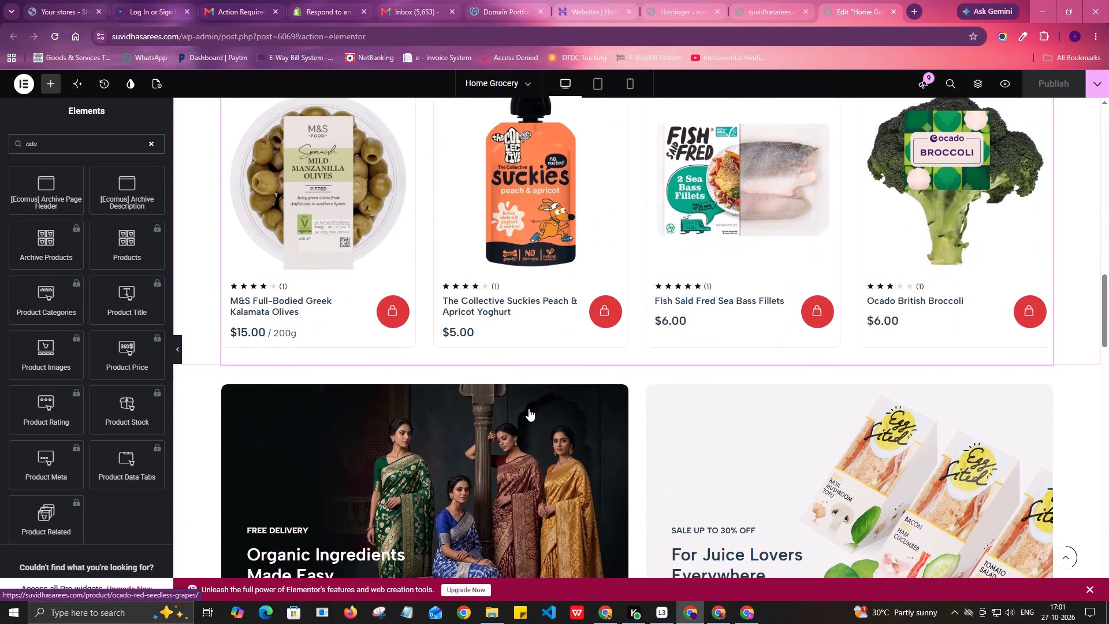
scroll(529, 408, down, 4)
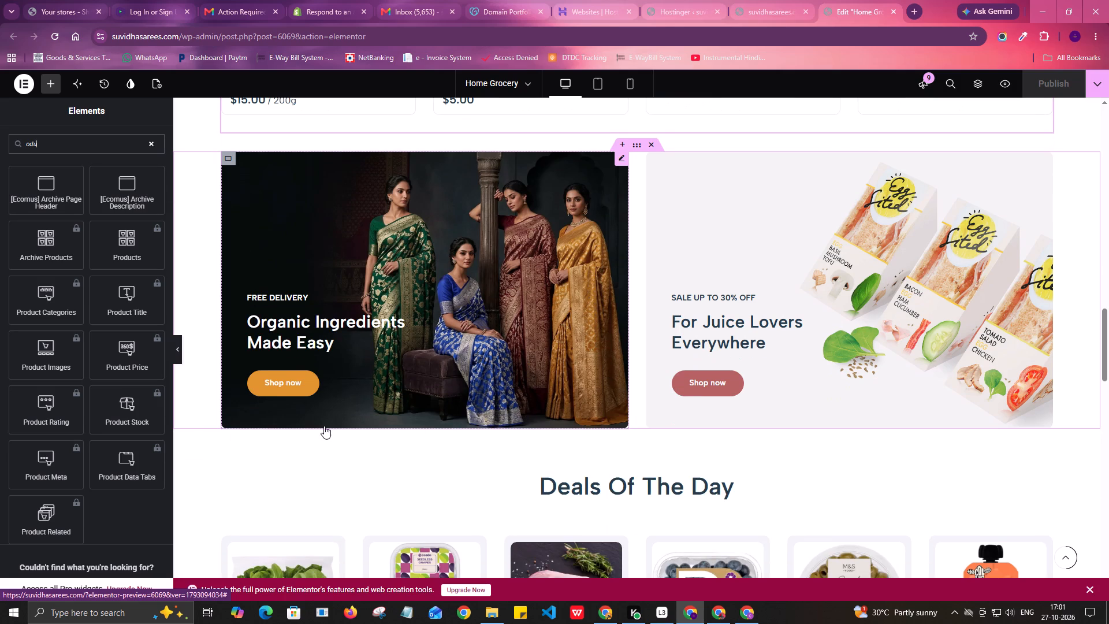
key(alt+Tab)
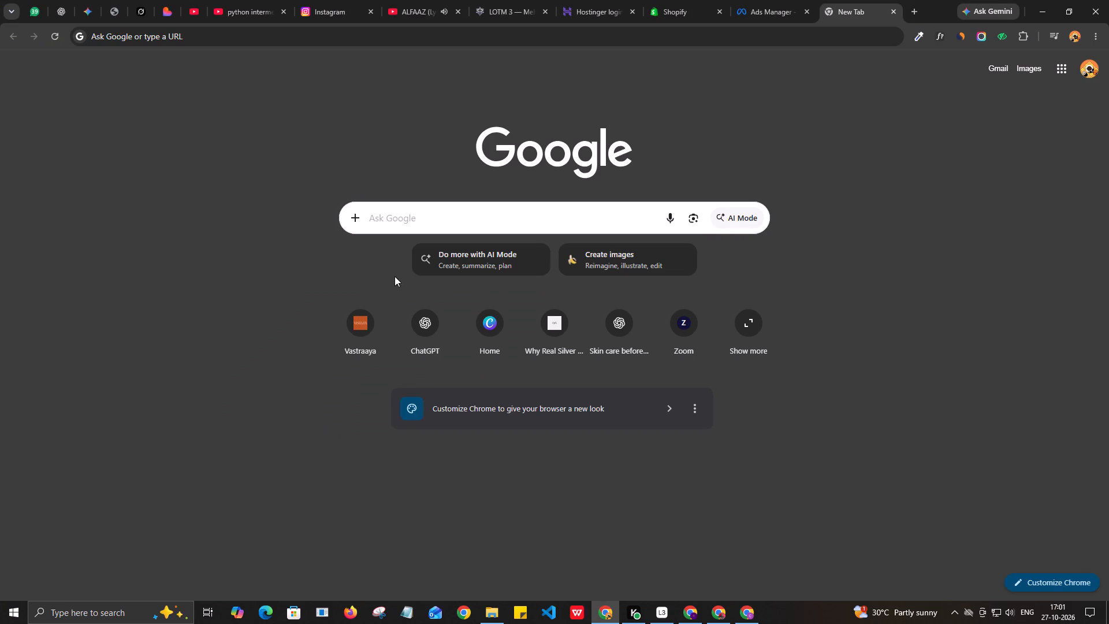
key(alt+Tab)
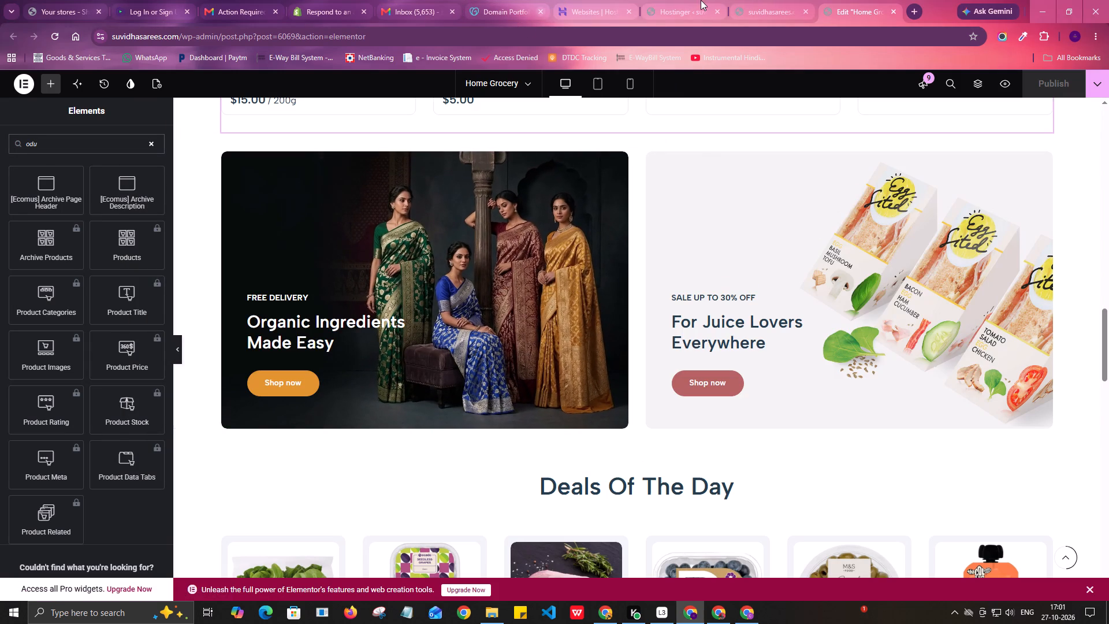
Switch to the WordPress admin of the site and search the plugin directory for "reel" on the Add Plugins page.
click(678, 2)
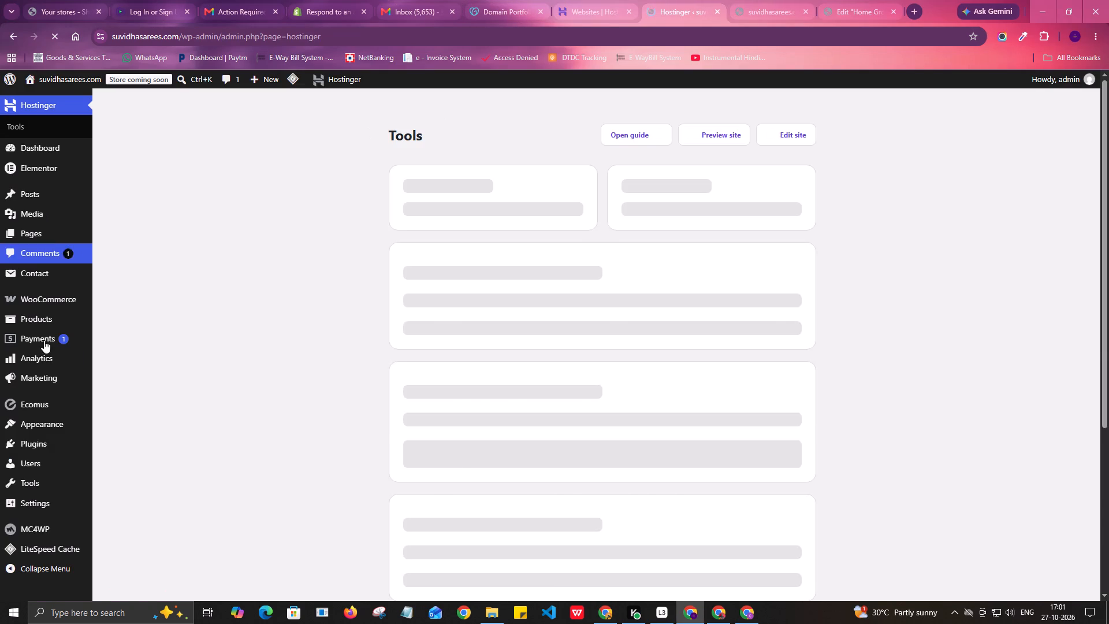
click(39, 439)
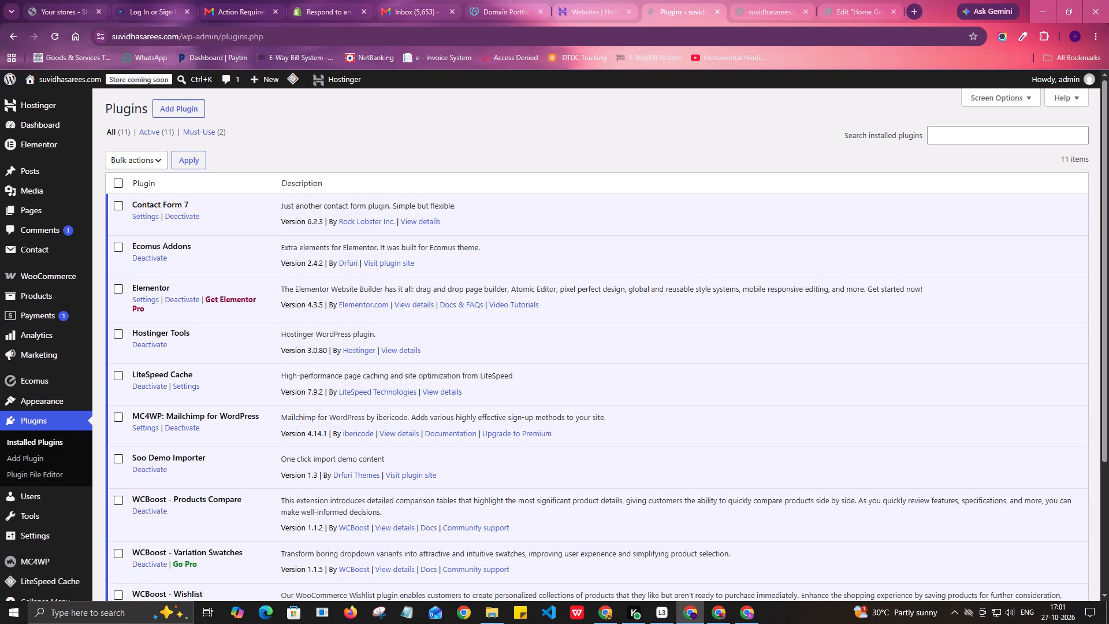
click(172, 106)
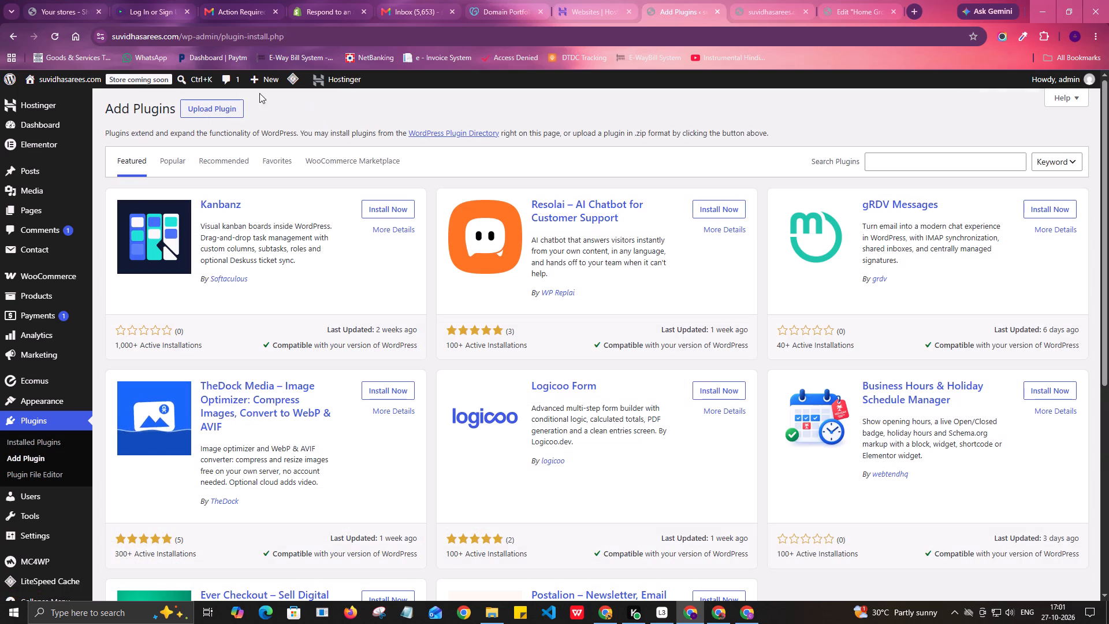
click(887, 158)
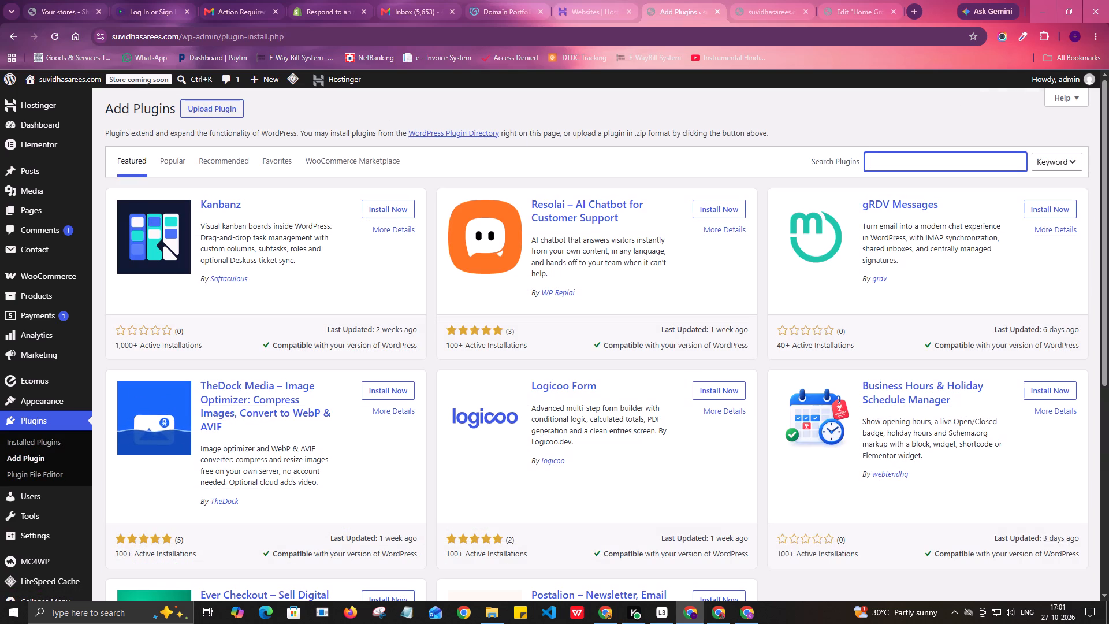
text(reel)
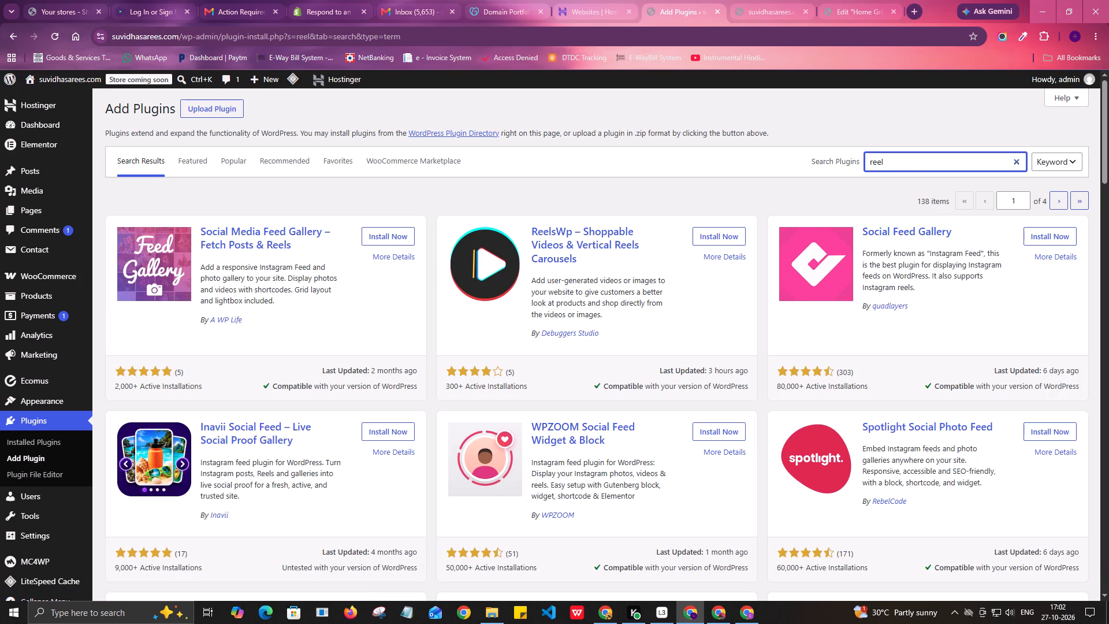
key(i)
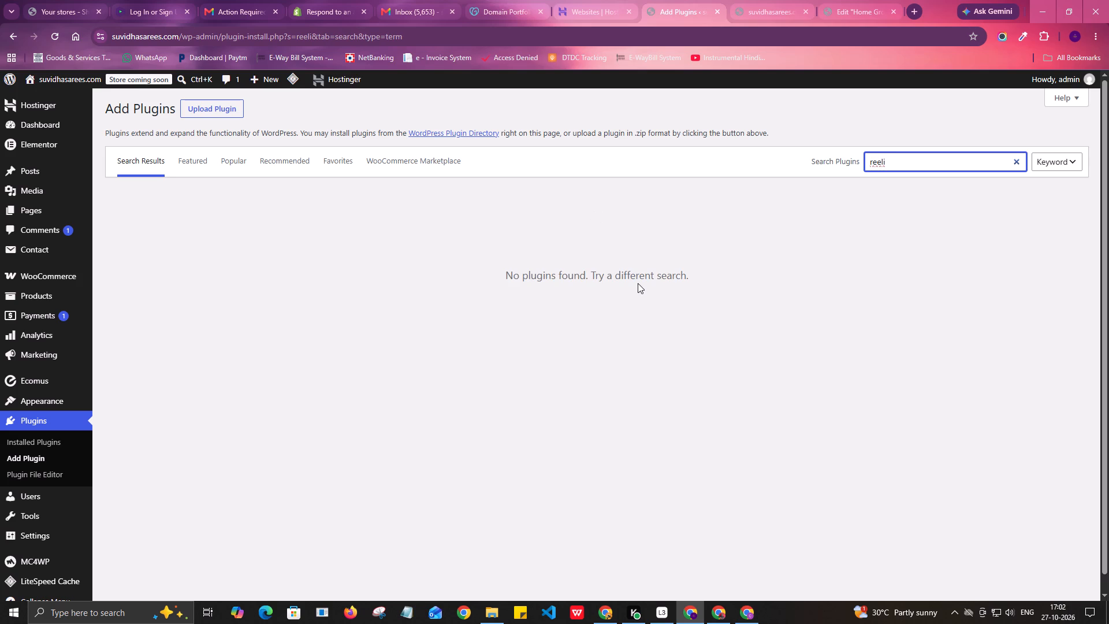
key(BackSpace)
key(f)
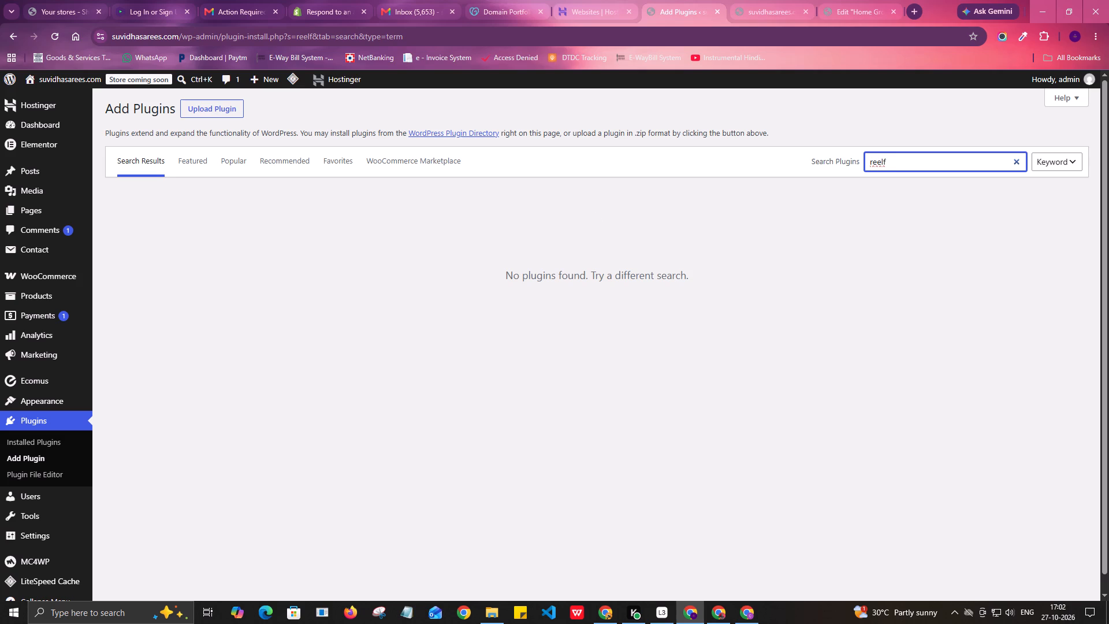
key(BackSpace)
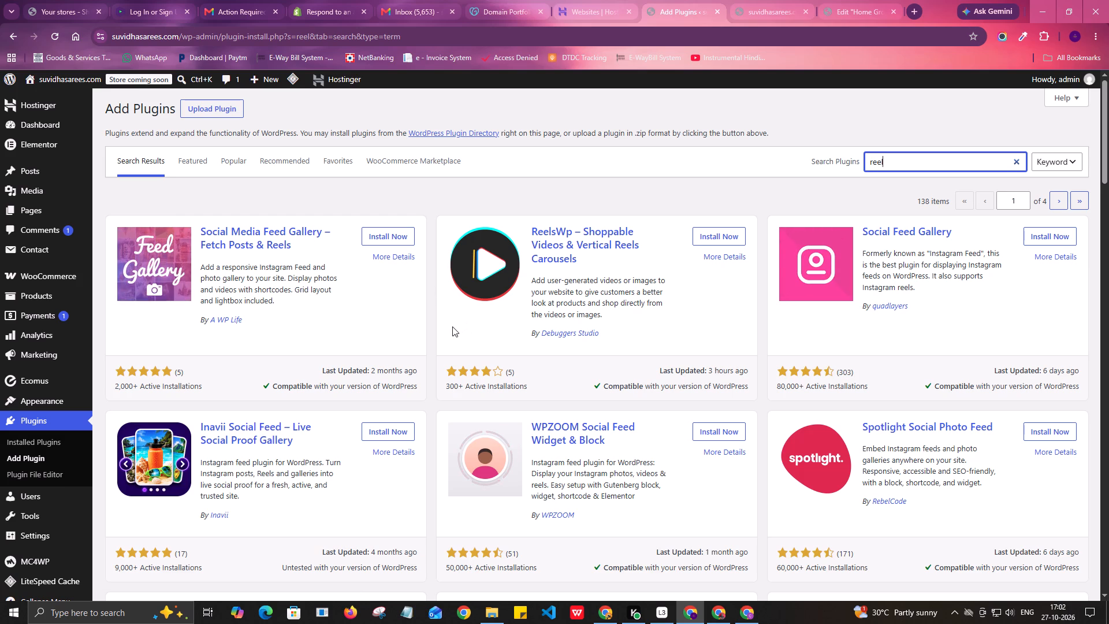
Look through the first page of "reel" plugin results for one suited to showing shoppable product videos in the store.
scroll(452, 326, down, 1)
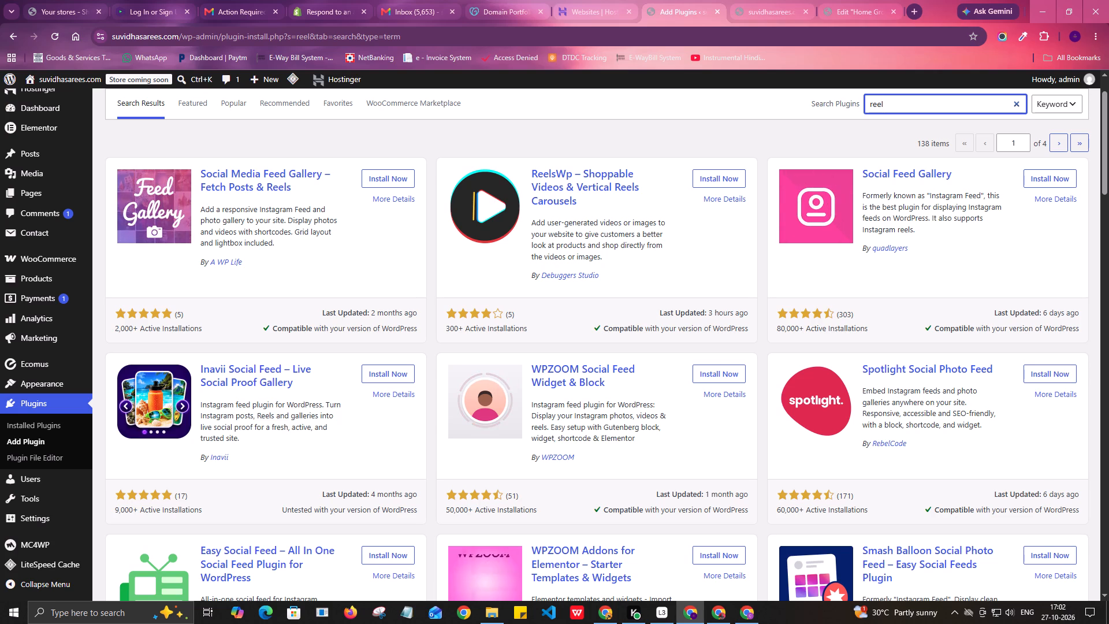
scroll(446, 326, down, 2)
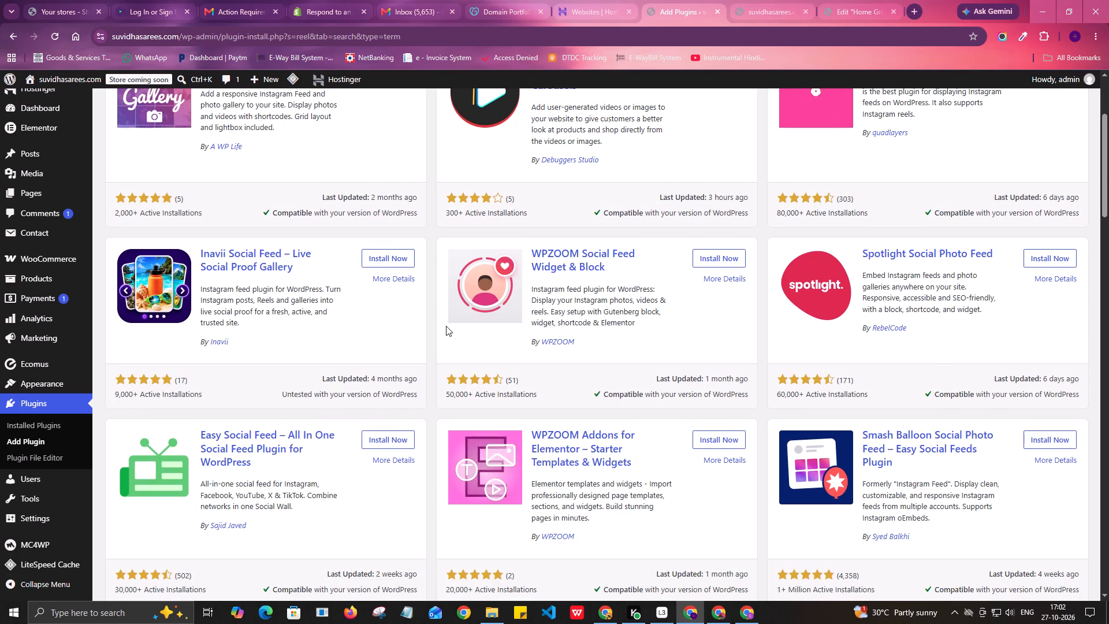
scroll(446, 326, down, 4)
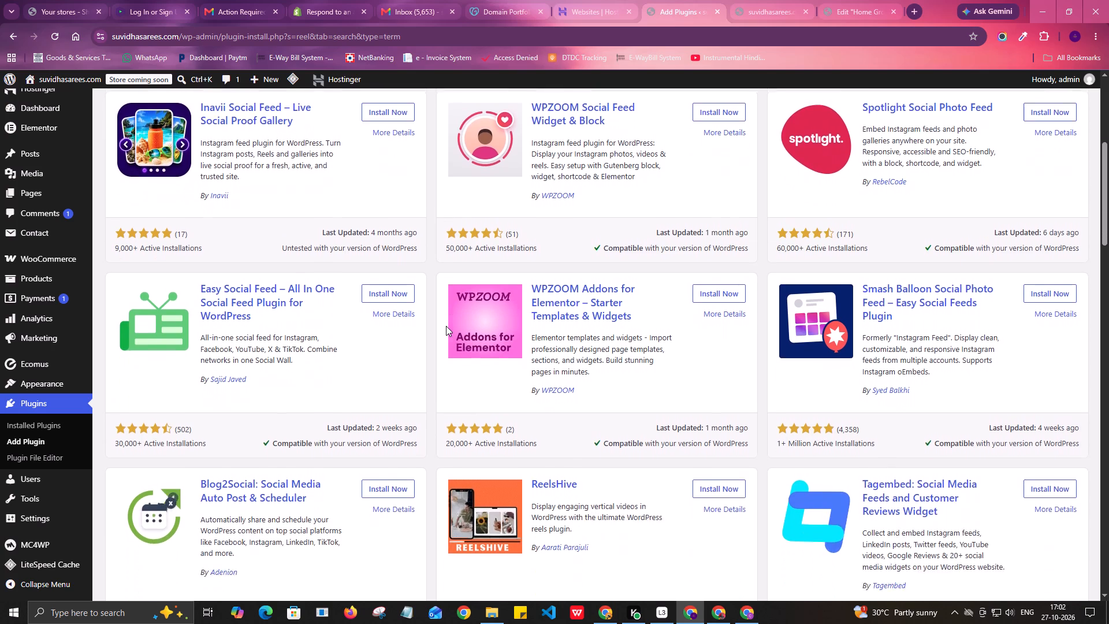
scroll(446, 326, down, 1)
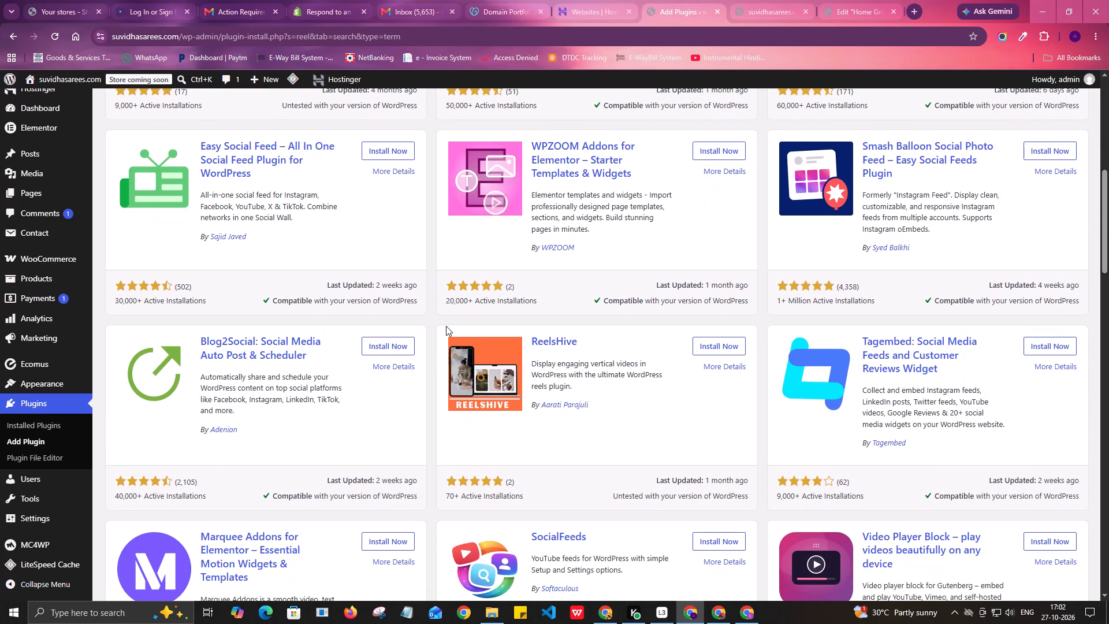
scroll(446, 326, down, 1)
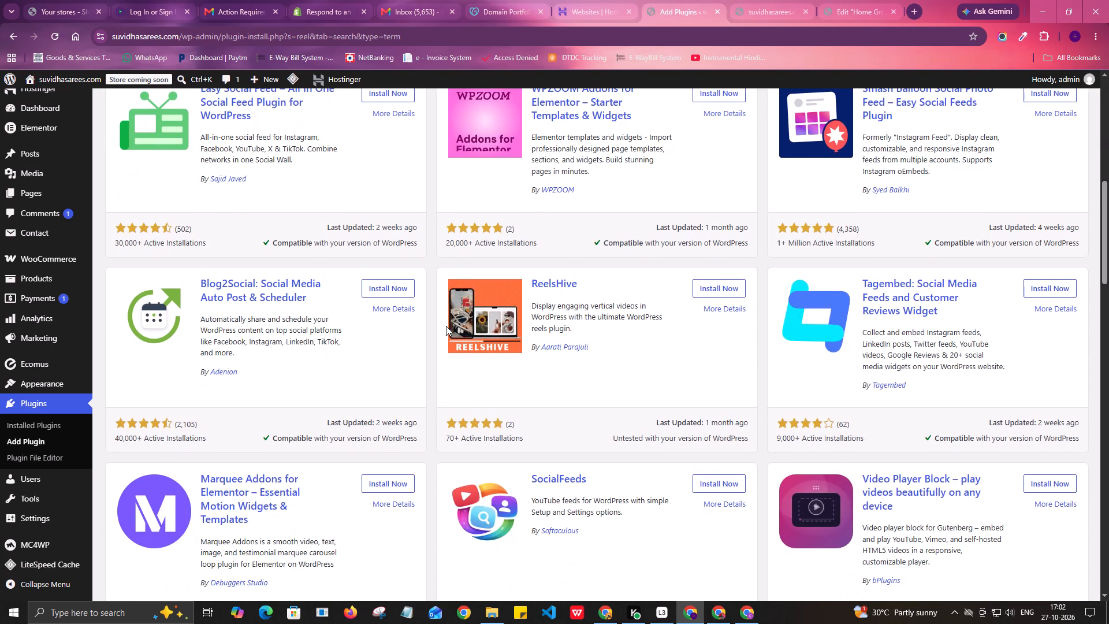
scroll(446, 326, down, 3)
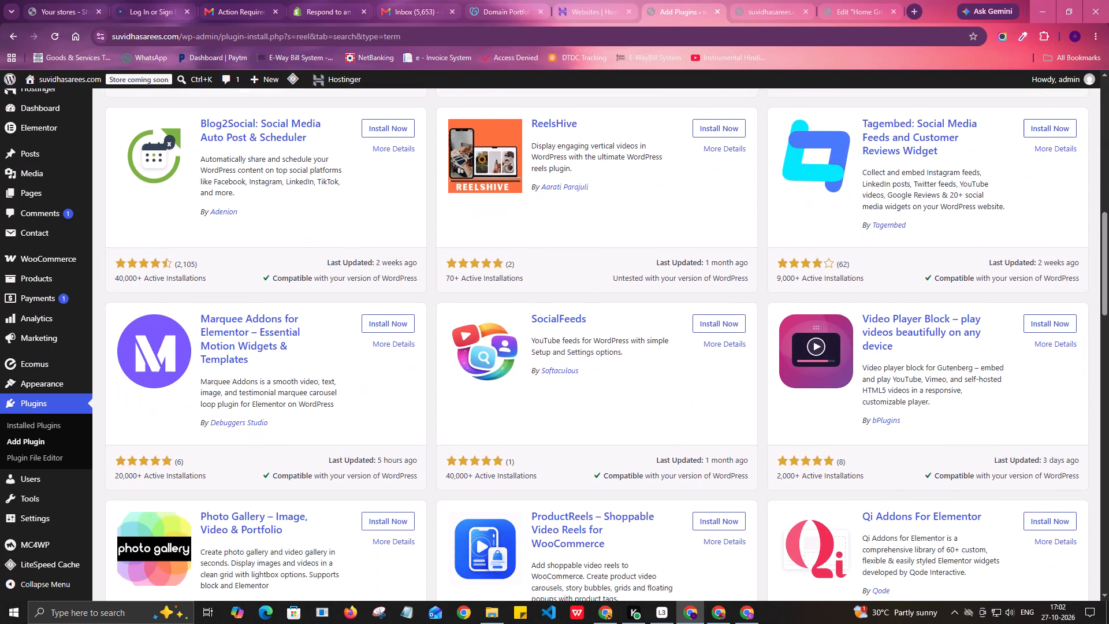
scroll(446, 326, down, 1)
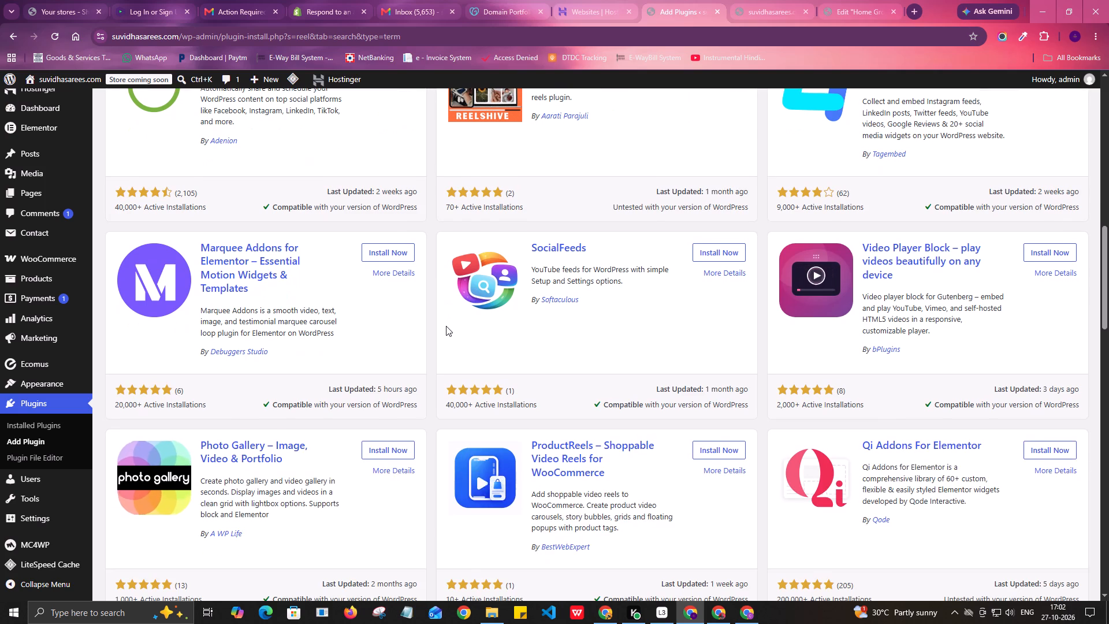
scroll(446, 326, down, 1)
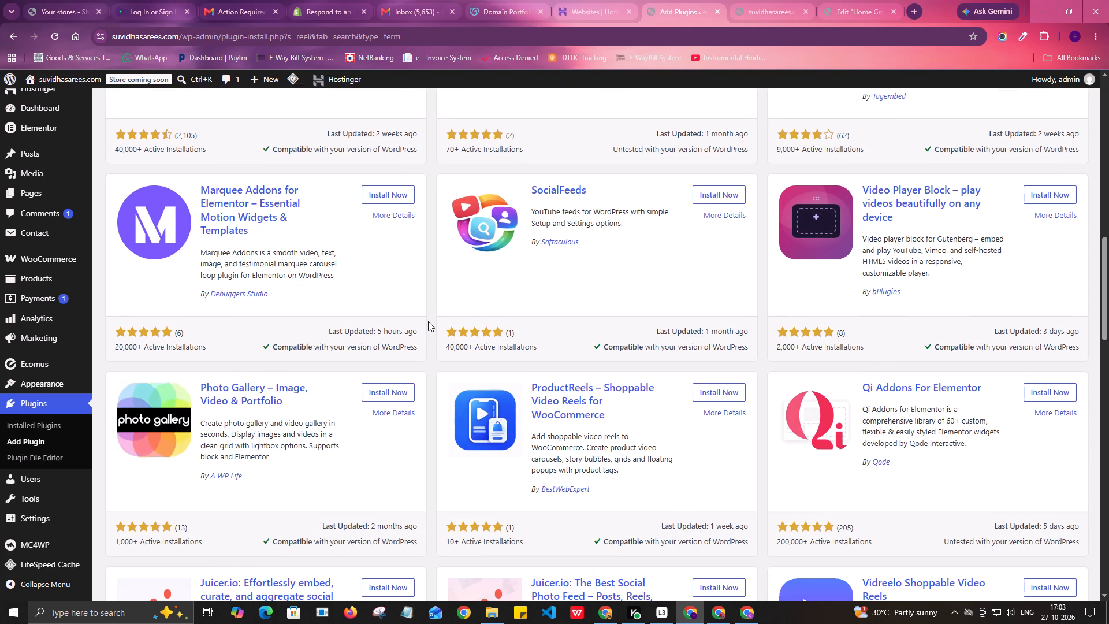
scroll(428, 321, down, 1)
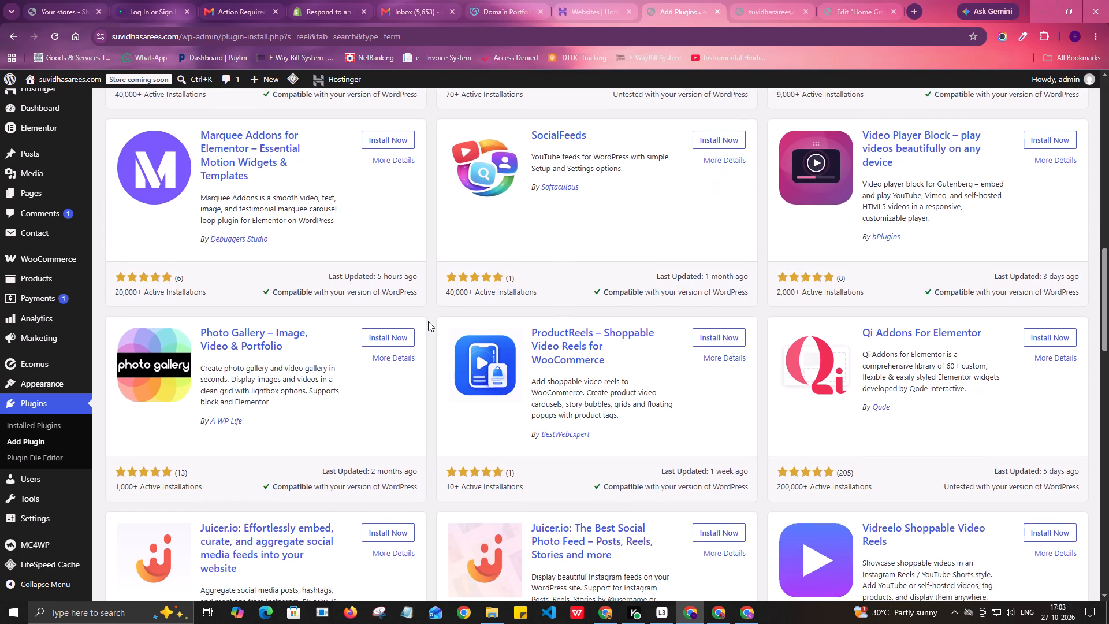
scroll(428, 321, down, 1)
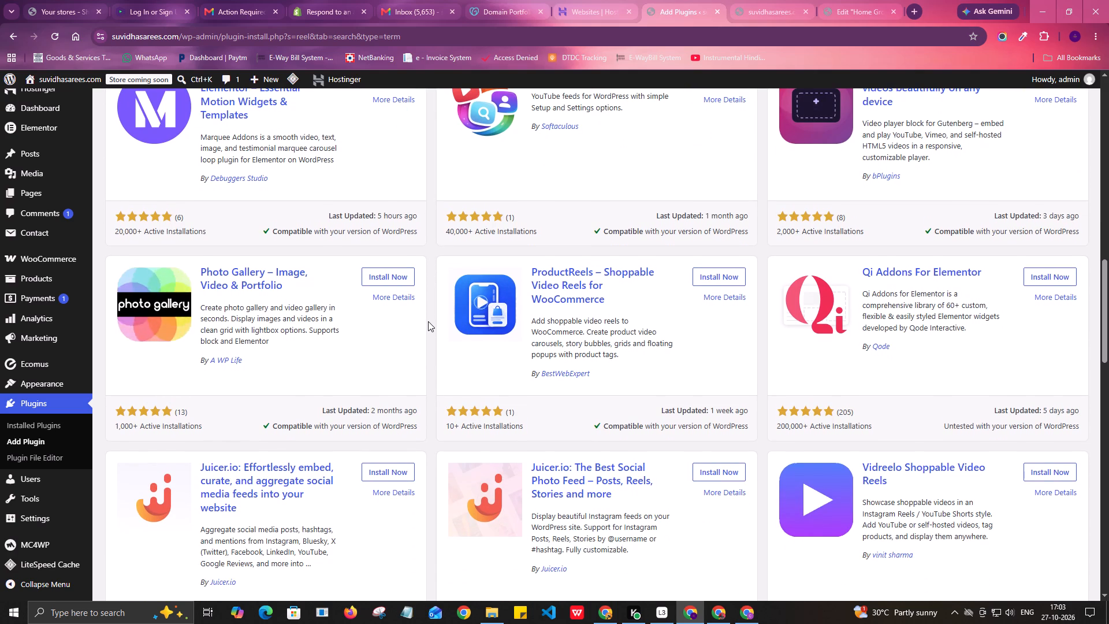
scroll(428, 321, down, 1)
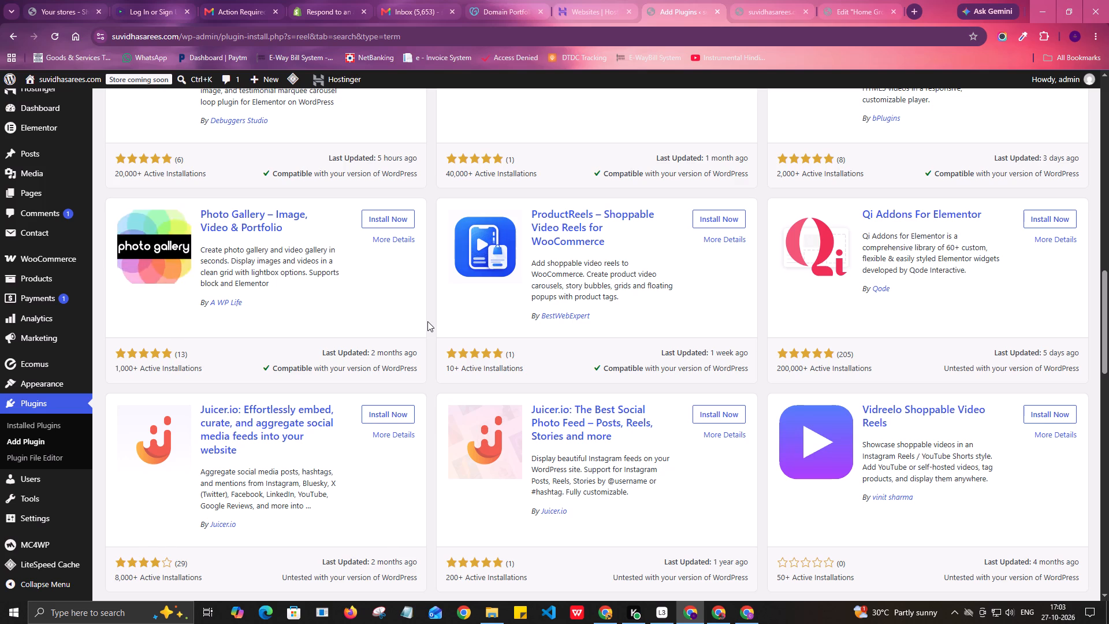
scroll(427, 321, down, 4)
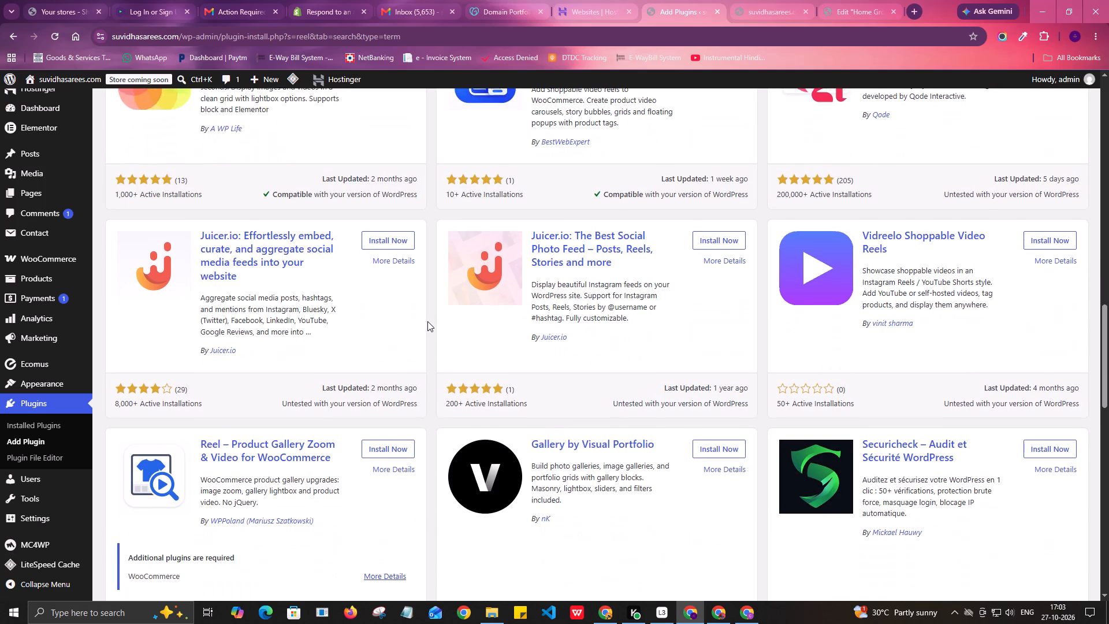
scroll(430, 321, down, 2)
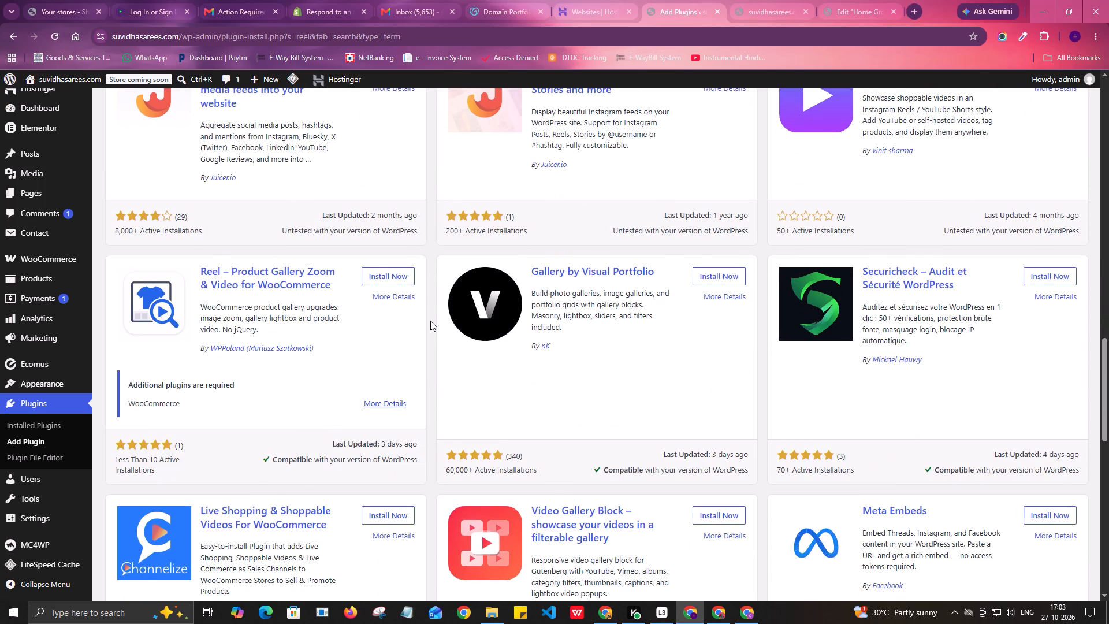
scroll(430, 321, down, 1)
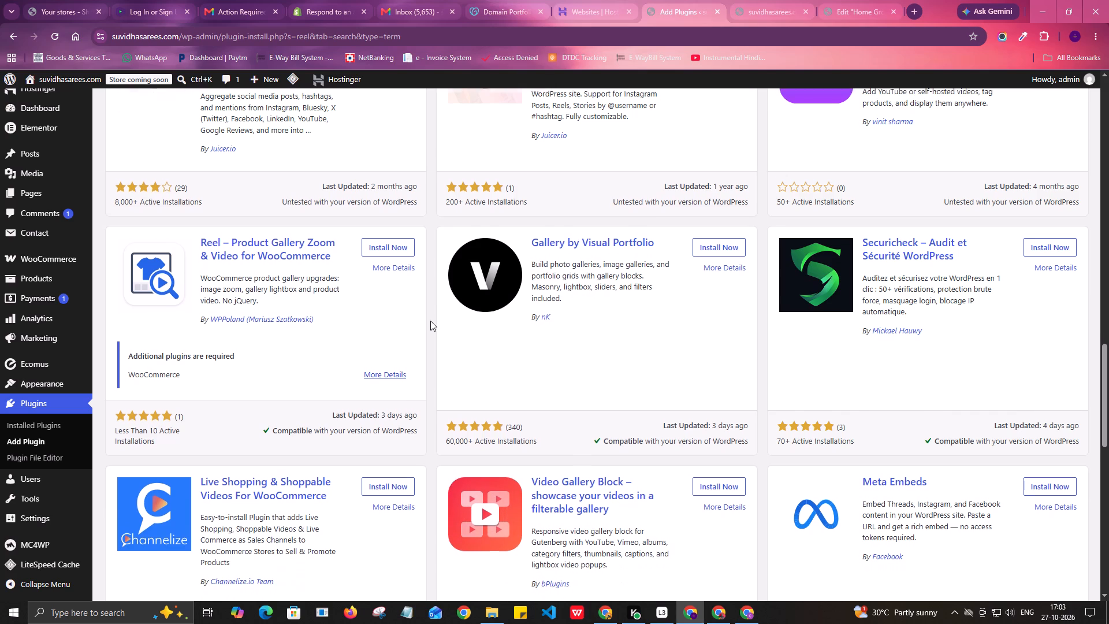
scroll(430, 321, down, 1)
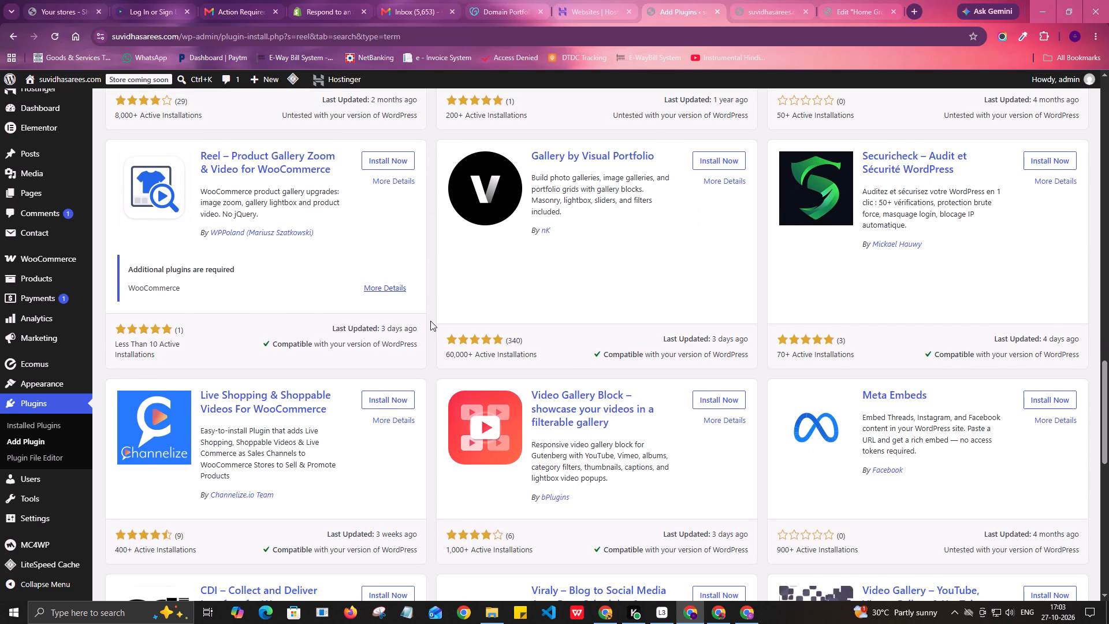
scroll(430, 321, down, 2)
scroll(430, 321, up, 5)
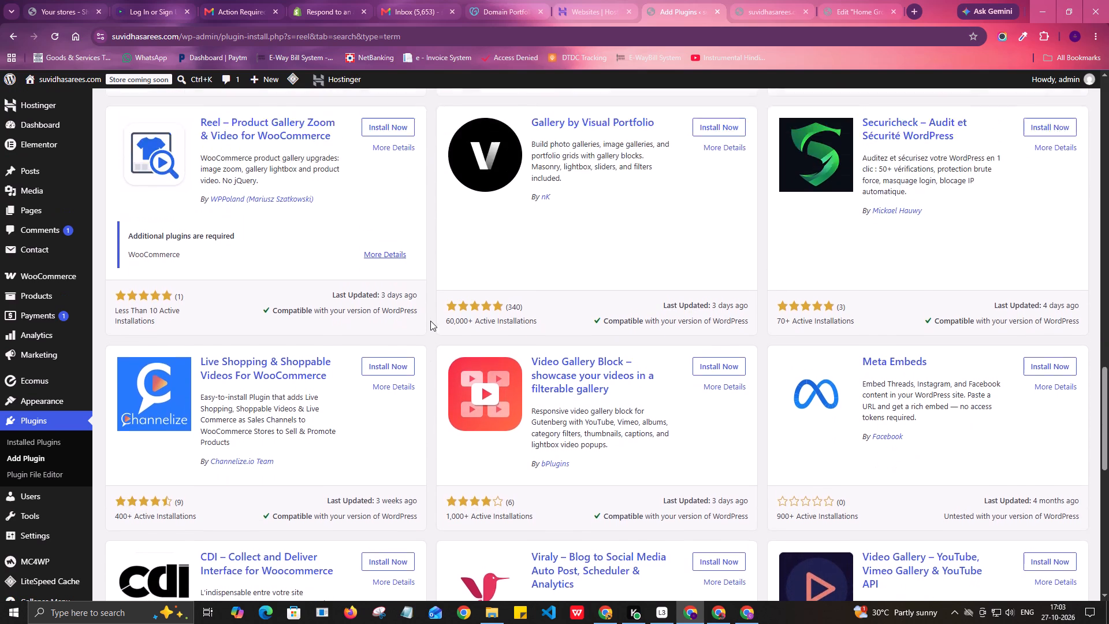
scroll(430, 321, up, 20)
scroll(430, 321, up, 10)
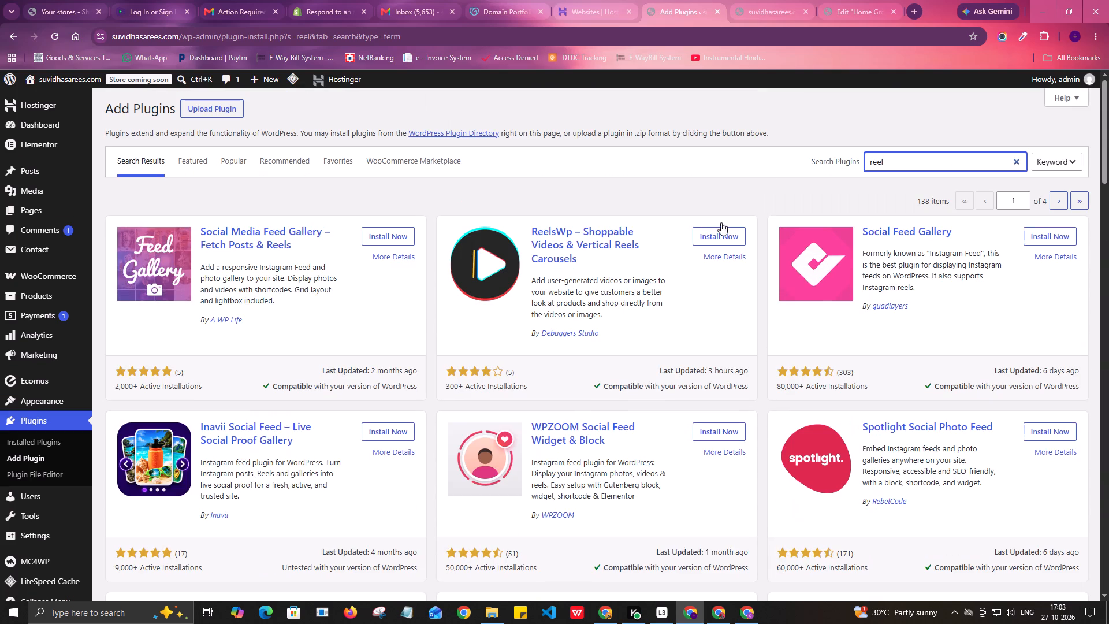
Search the plugin directory for "product video" instead and look through the resulting plugins for a suitable WooCommerce one.
key(ctrl+a)
text(product video)
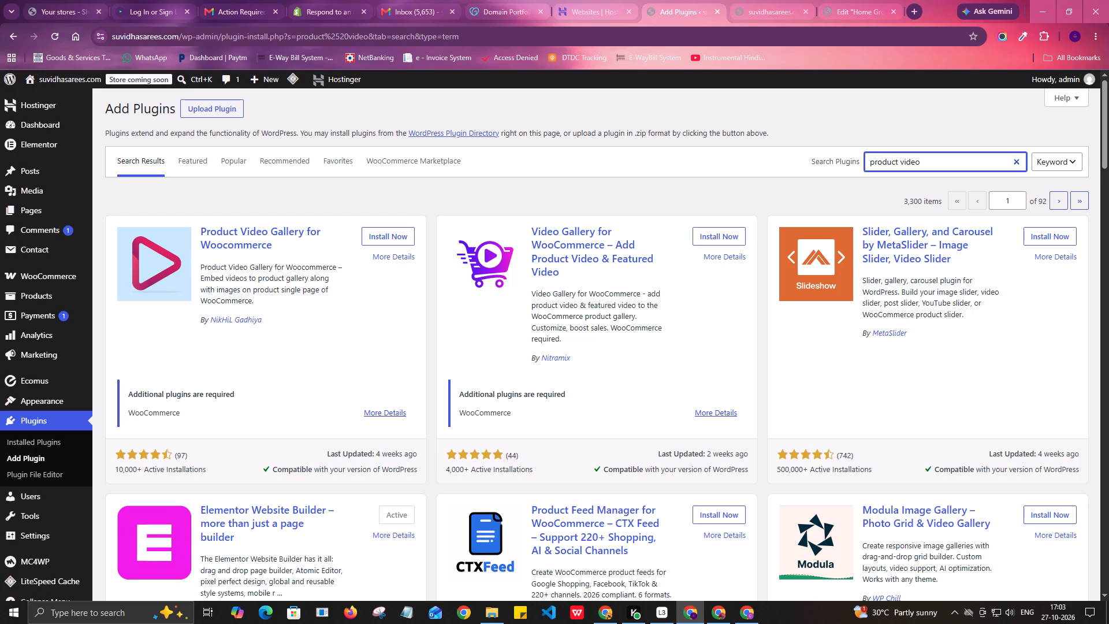
scroll(345, 332, down, 2)
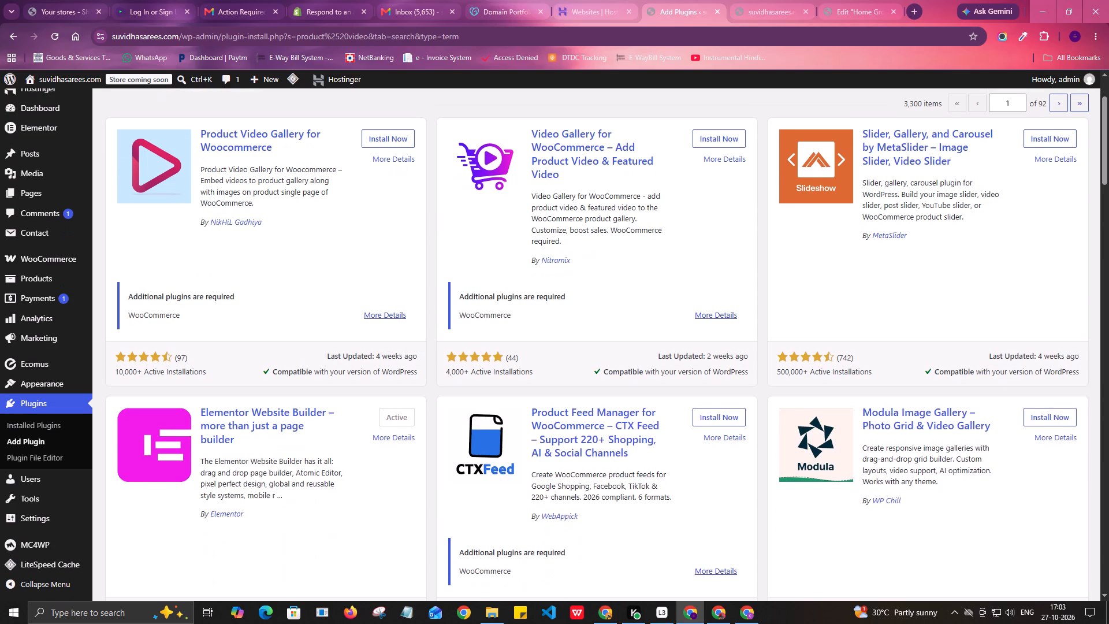
scroll(346, 334, down, 2)
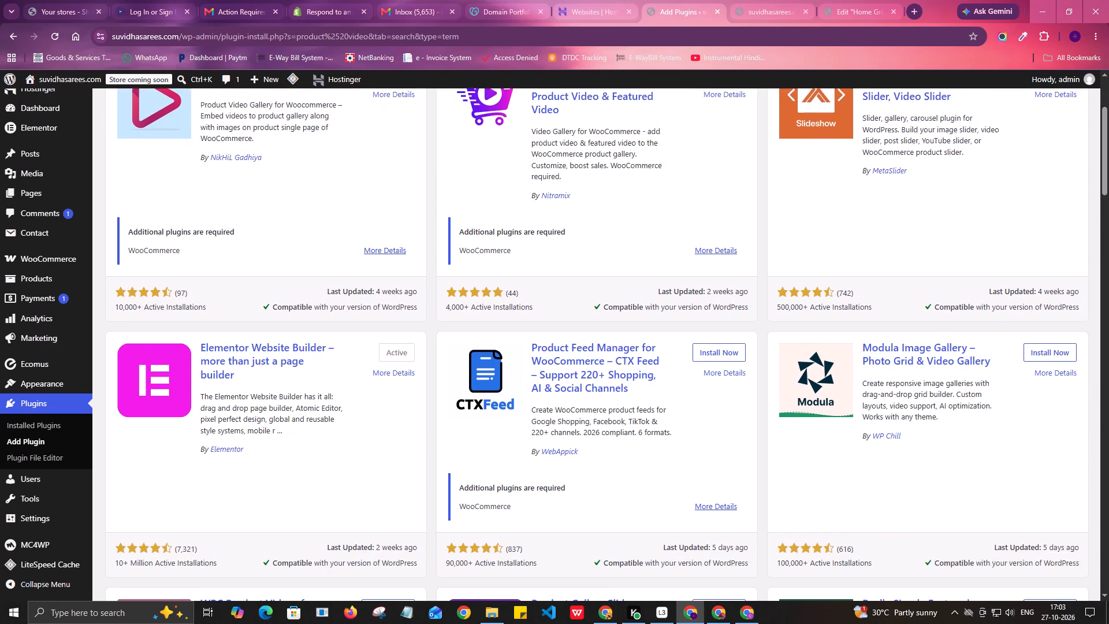
scroll(346, 334, down, 3)
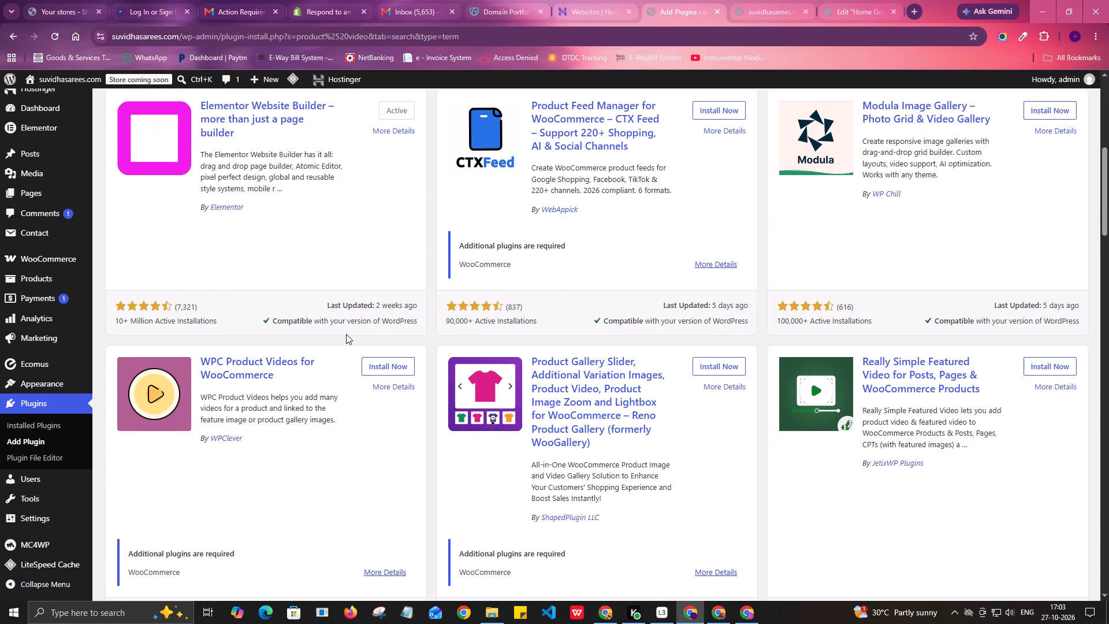
scroll(346, 334, down, 4)
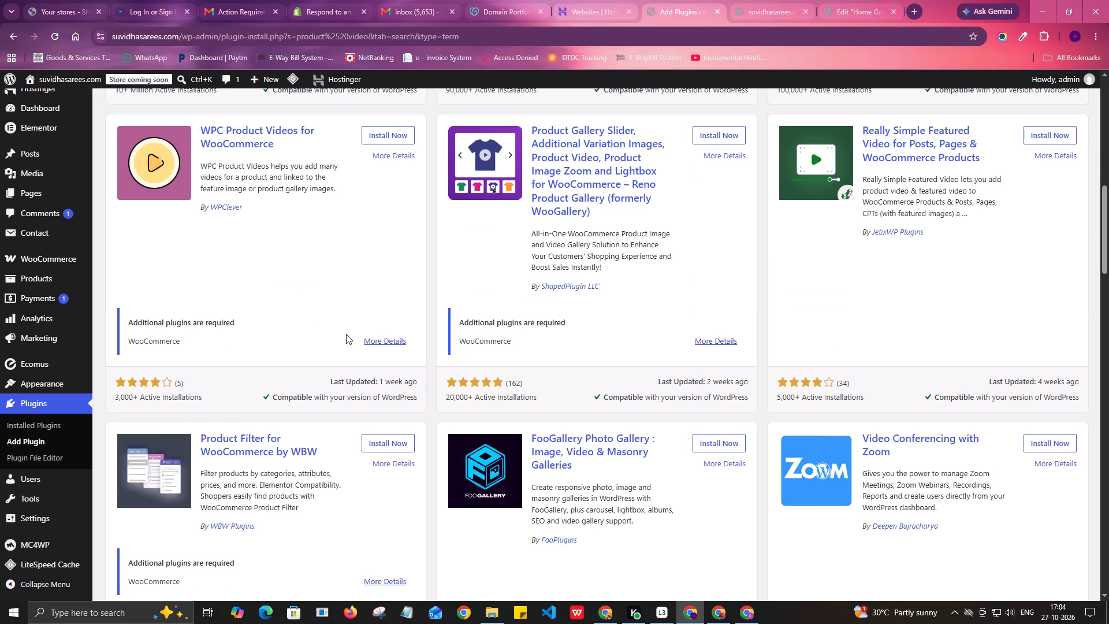
scroll(346, 334, up, 7)
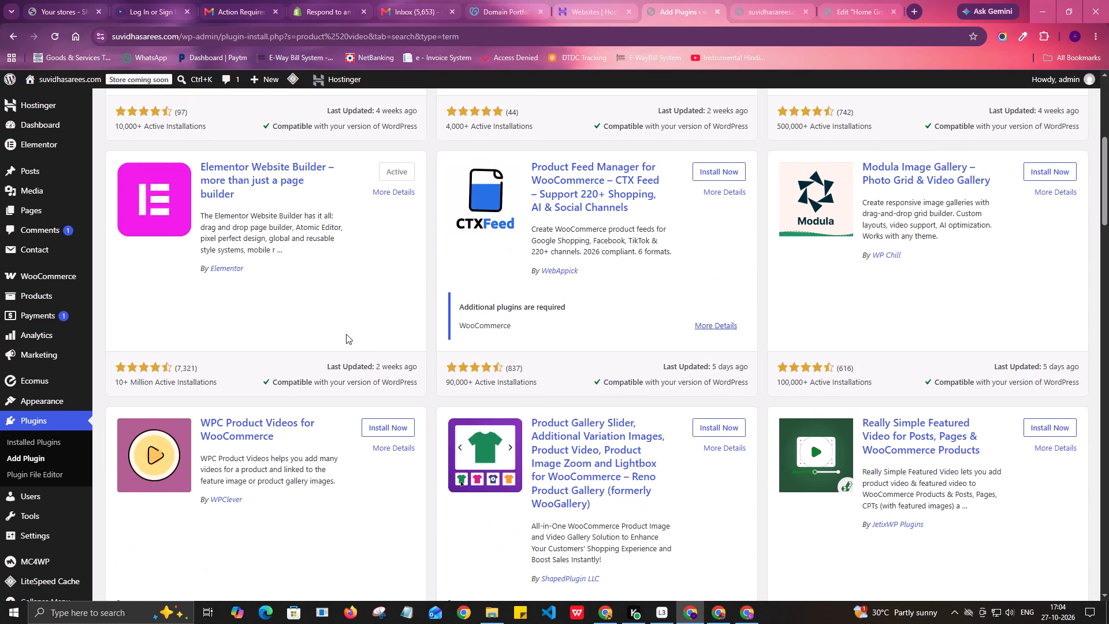
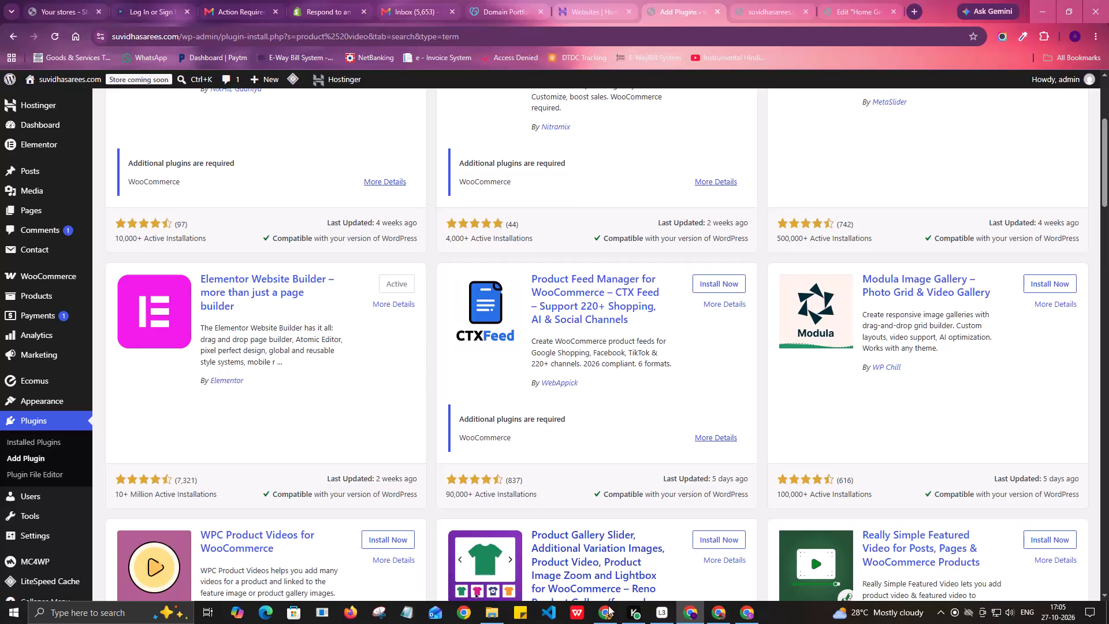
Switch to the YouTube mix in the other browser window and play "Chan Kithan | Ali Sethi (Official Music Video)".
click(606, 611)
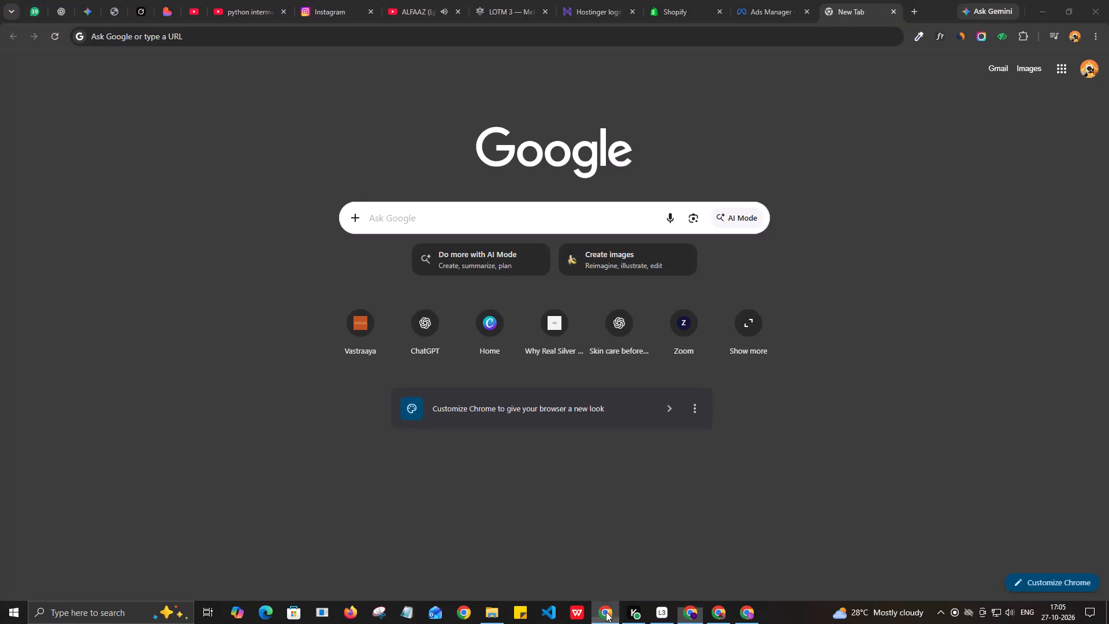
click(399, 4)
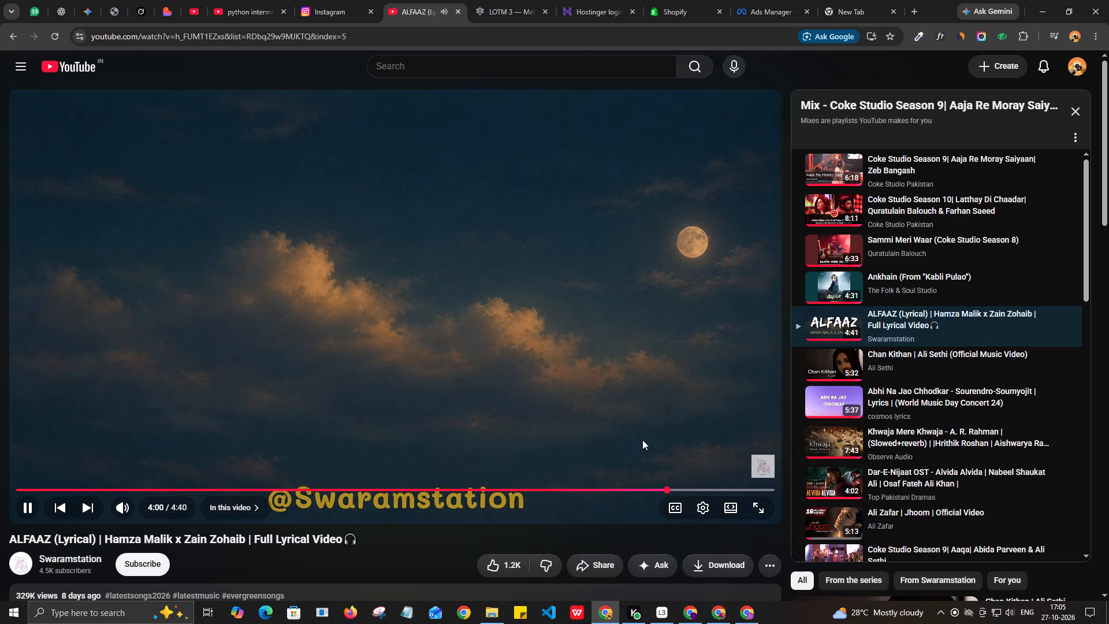